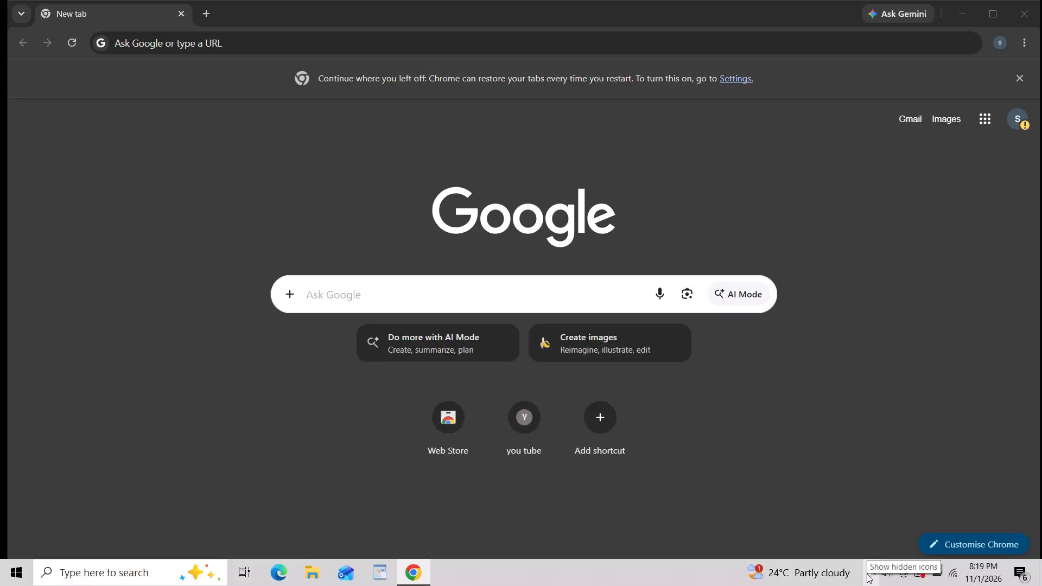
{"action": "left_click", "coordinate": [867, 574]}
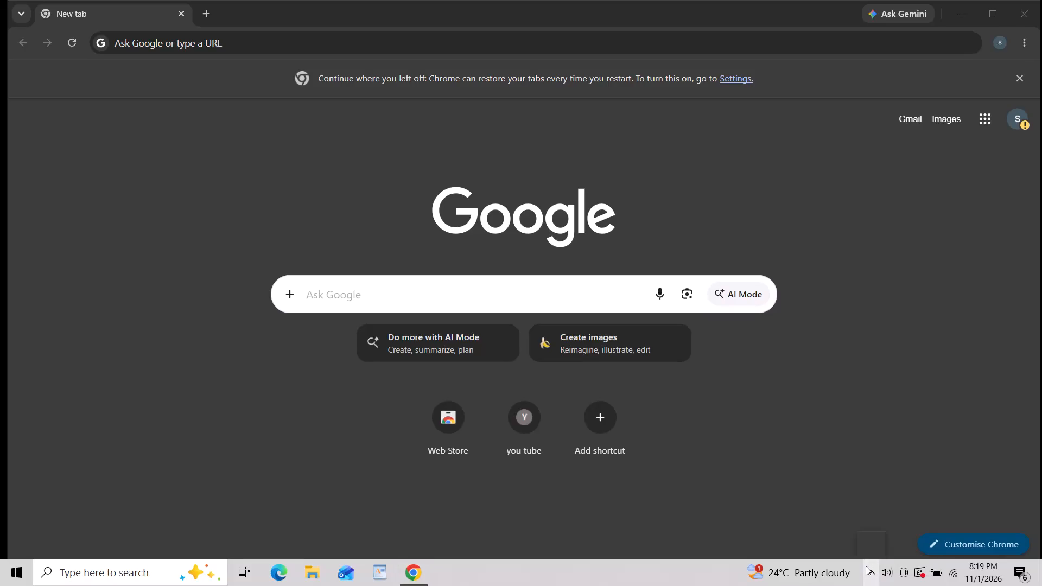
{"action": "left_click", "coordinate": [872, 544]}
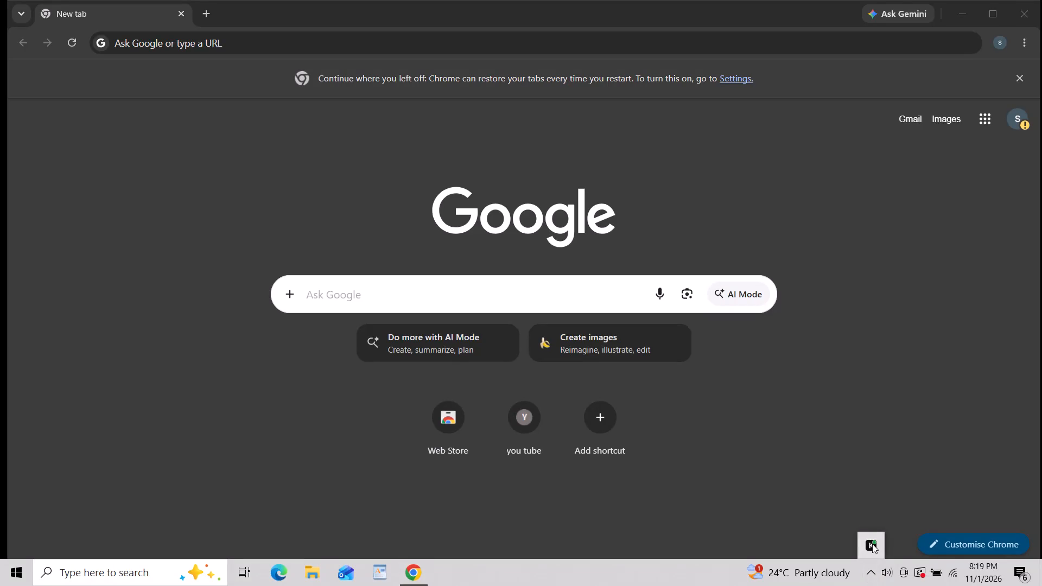
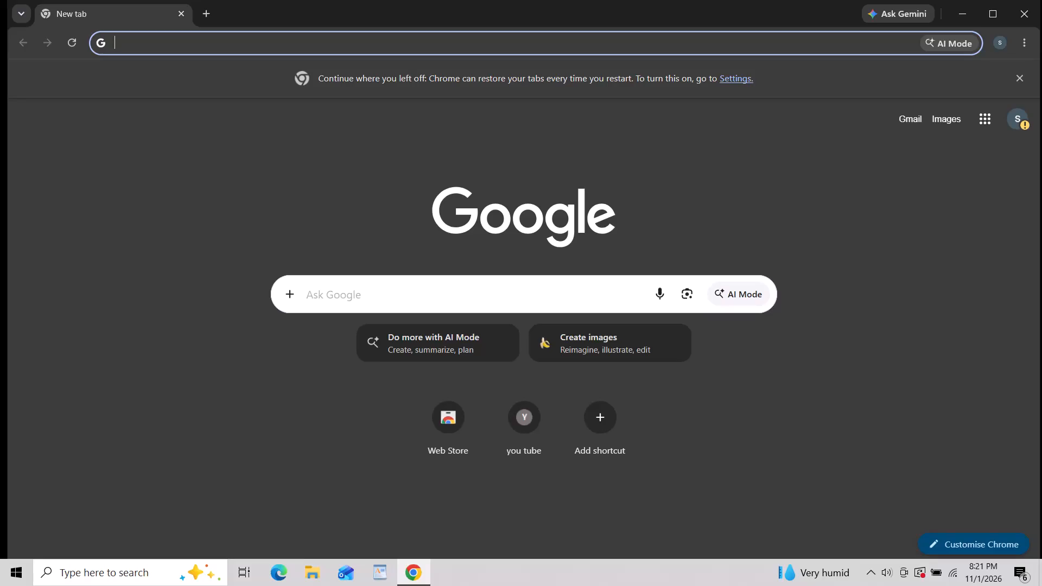
Search Google for tradingview and open the "TradingView — Track All Markets India" site from the results.
{"action": "type", "text": "trad"}
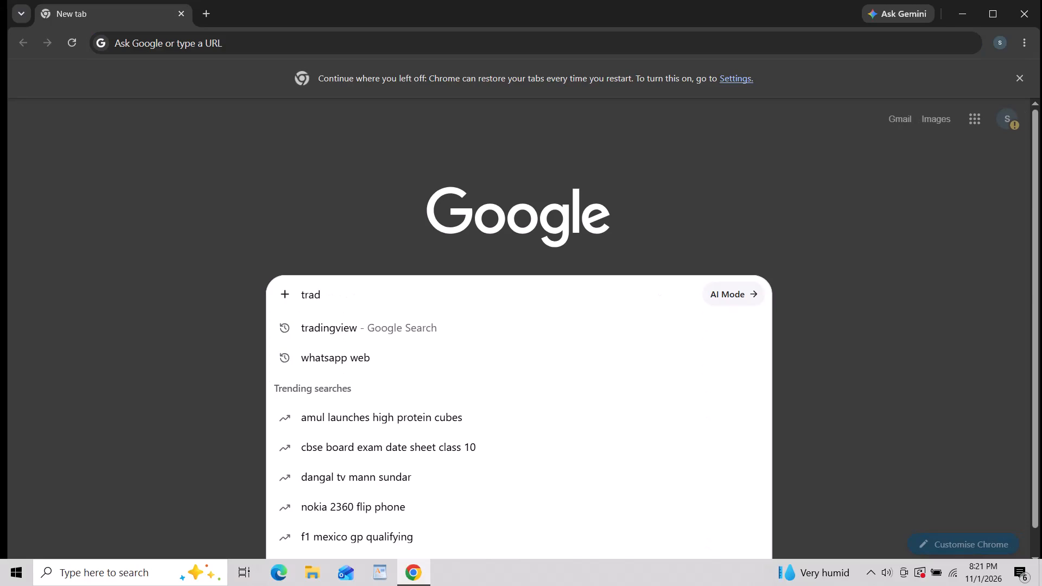
{"action": "left_click", "coordinate": [418, 329]}
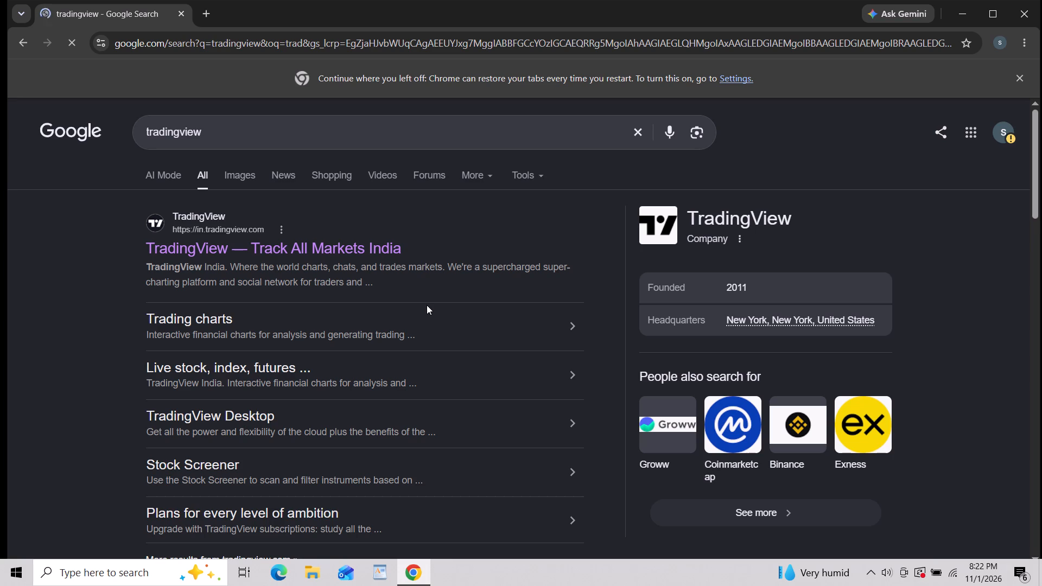
{"action": "left_click", "coordinate": [252, 243]}
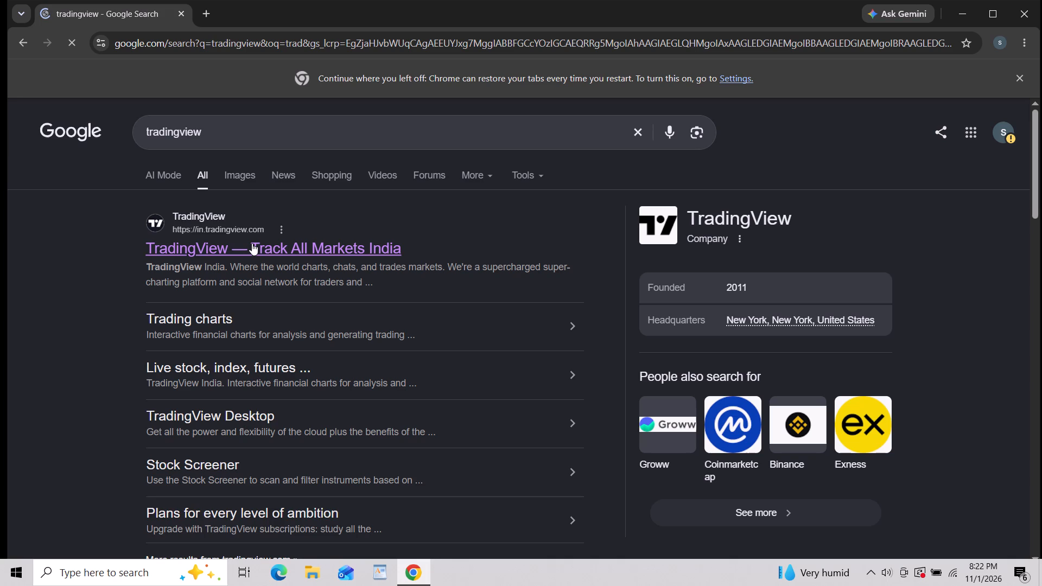
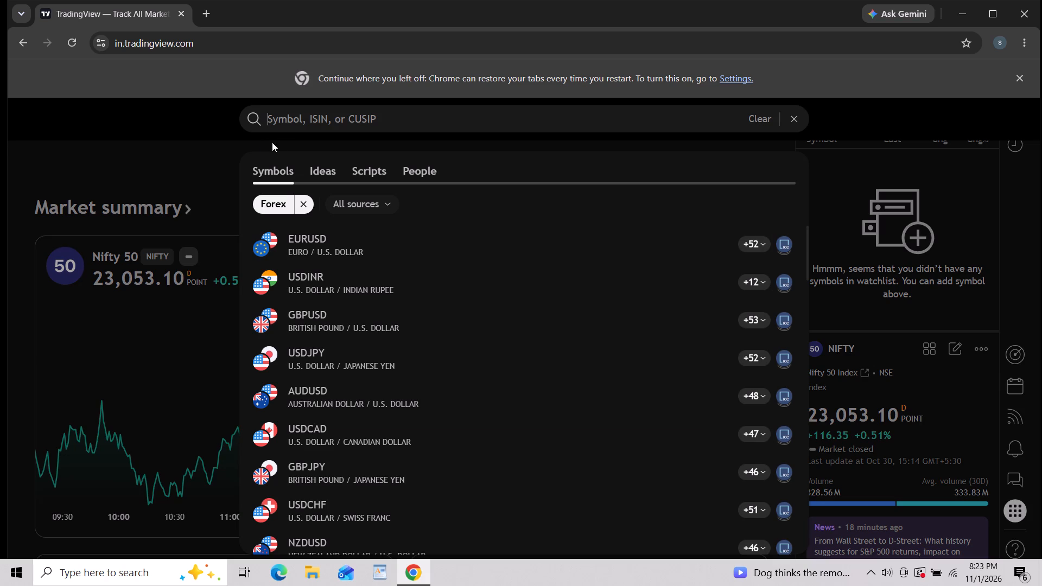
Open the EURUSD (Euro / U.S. Dollar) pair from the Forex symbol list.
{"action": "left_click", "coordinate": [361, 242]}
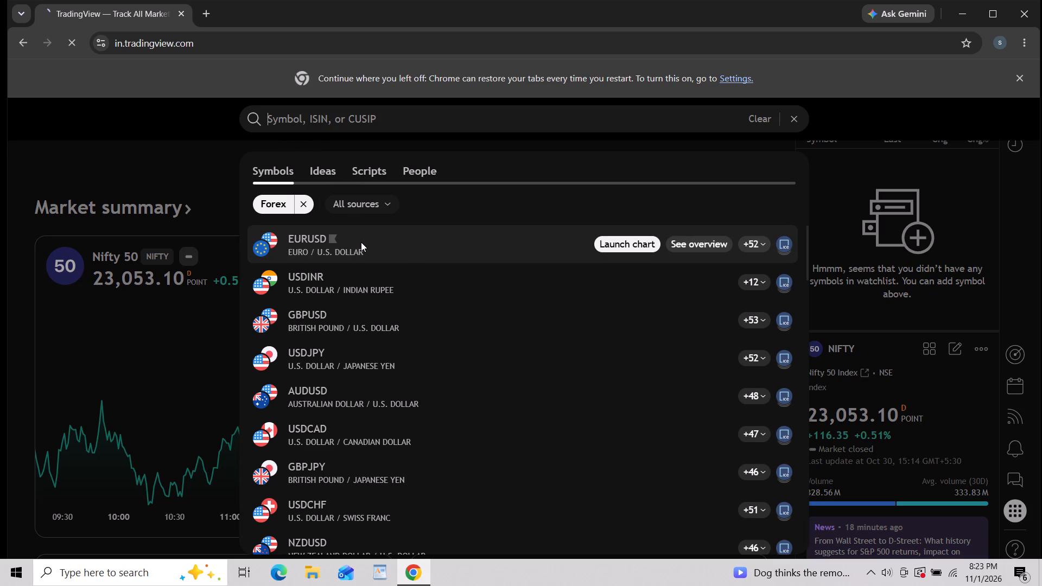
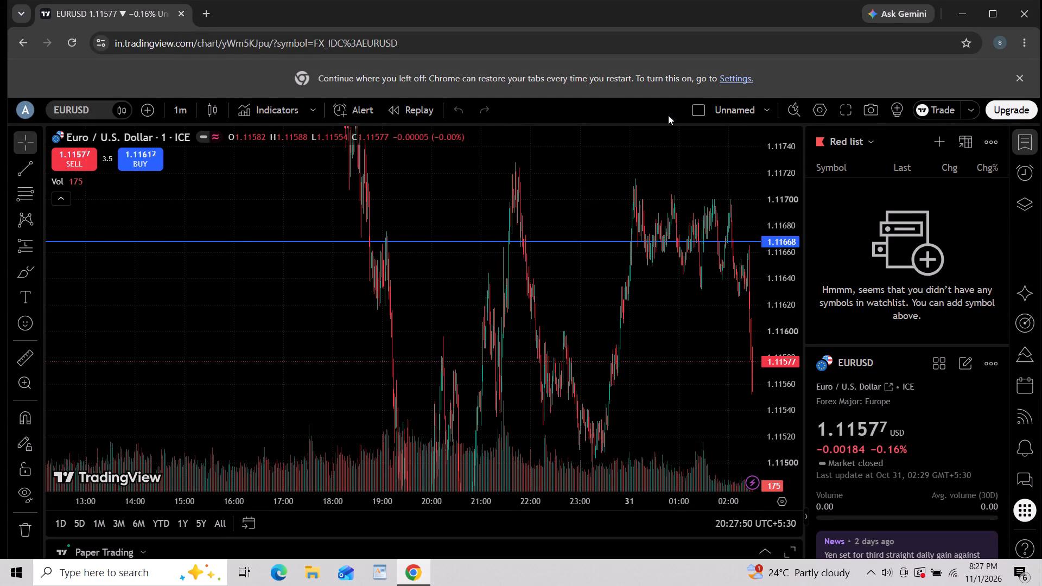
Show the browser in full-screen mode and dismiss the notice about restoring tabs above the EURUSD chart.
{"action": "key", "text": "F11"}
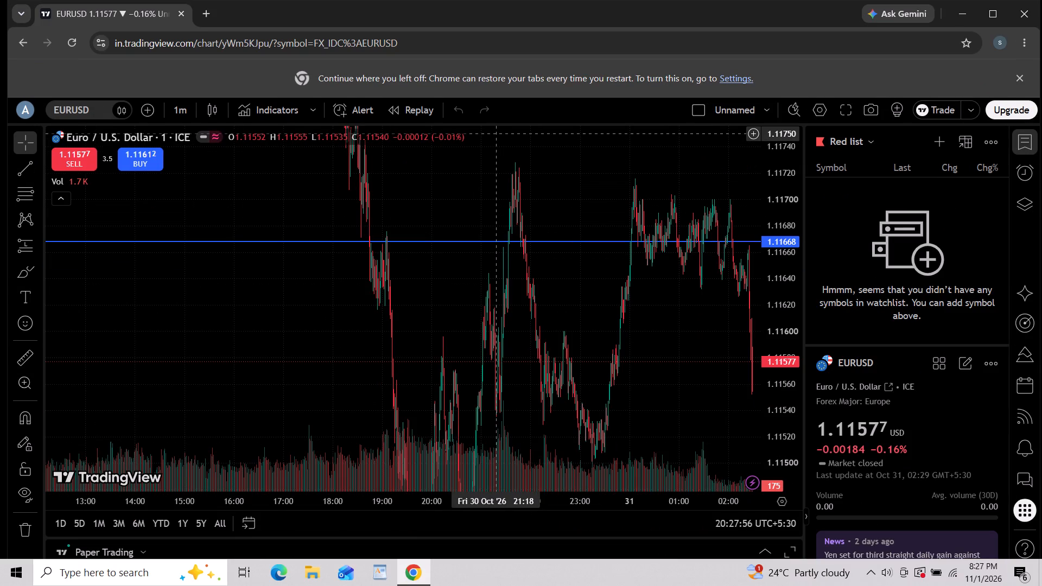
{"action": "key", "text": "F11"}
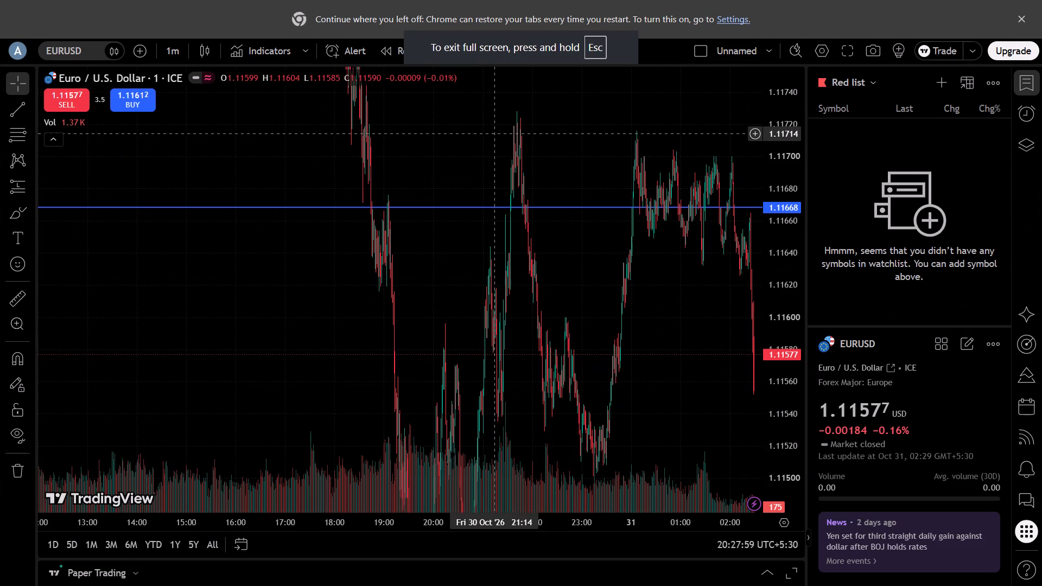
{"action": "left_click", "coordinate": [845, 50]}
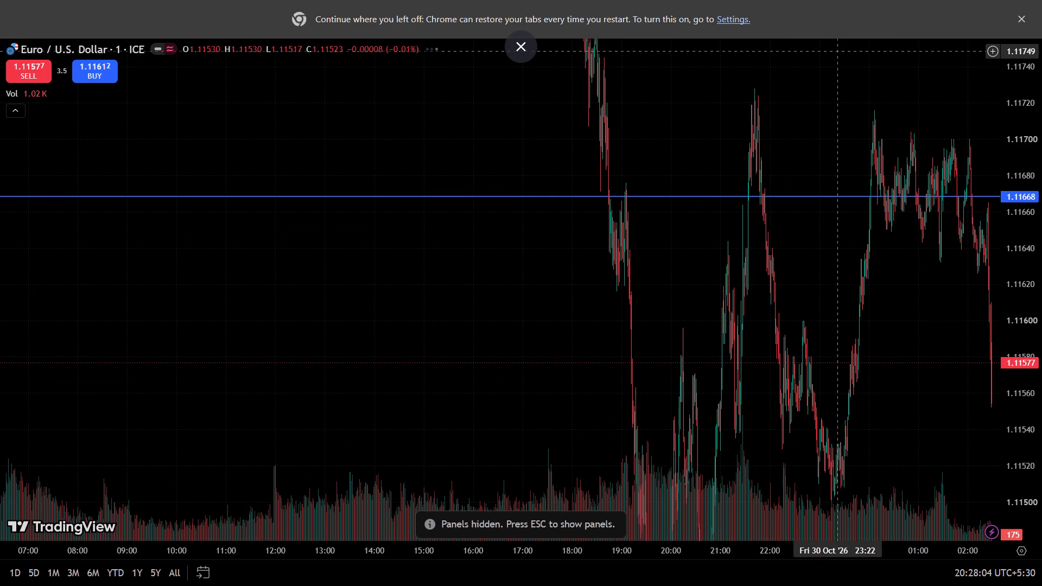
{"action": "key", "text": "Escape"}
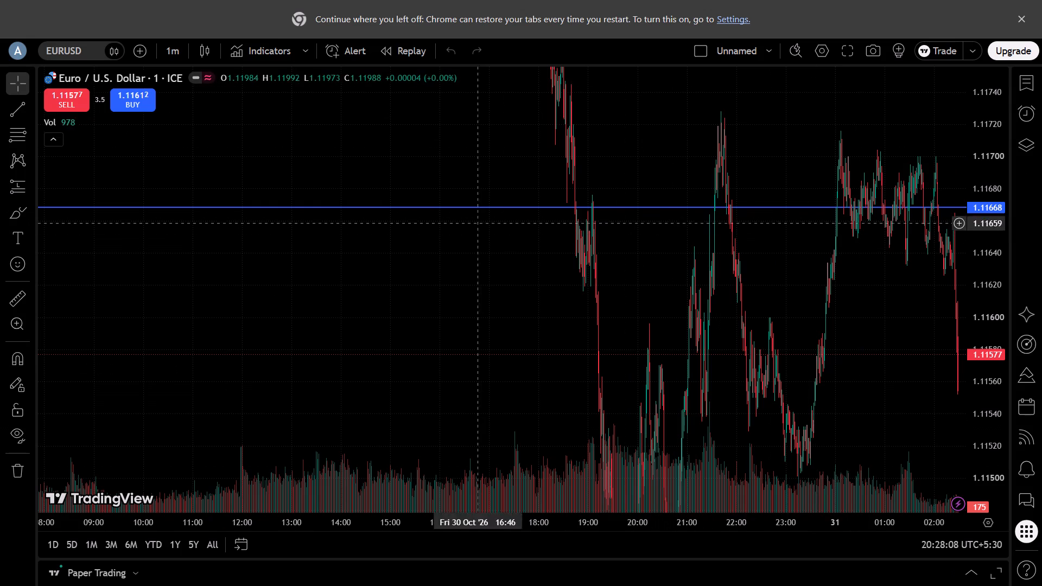
{"action": "left_click", "coordinate": [1020, 17]}
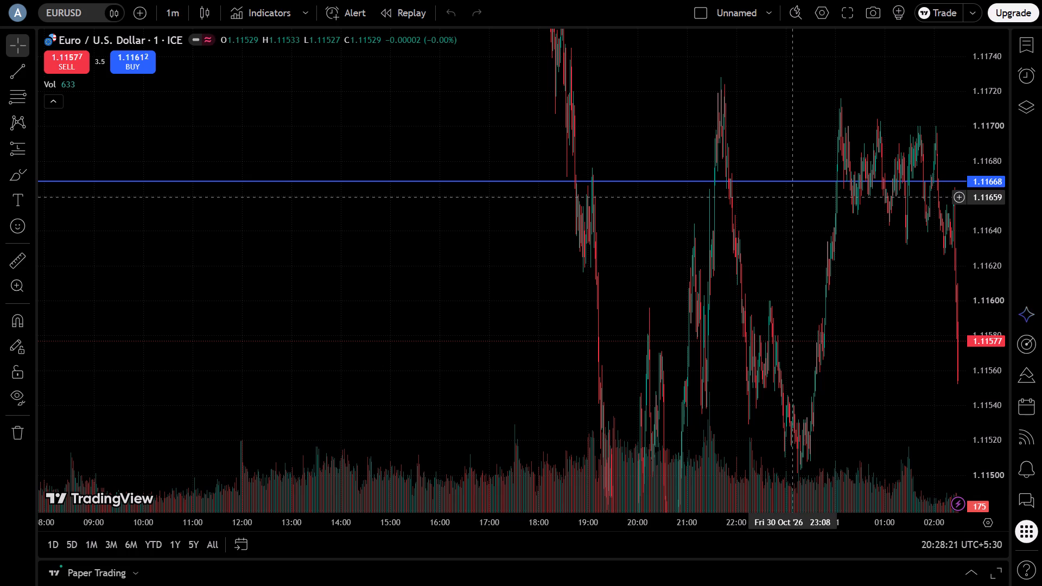
Switch the EURUSD chart's interval to 4 hours.
{"action": "scroll", "coordinate": [792, 197], "scroll_direction": "up", "scroll_amount": 6}
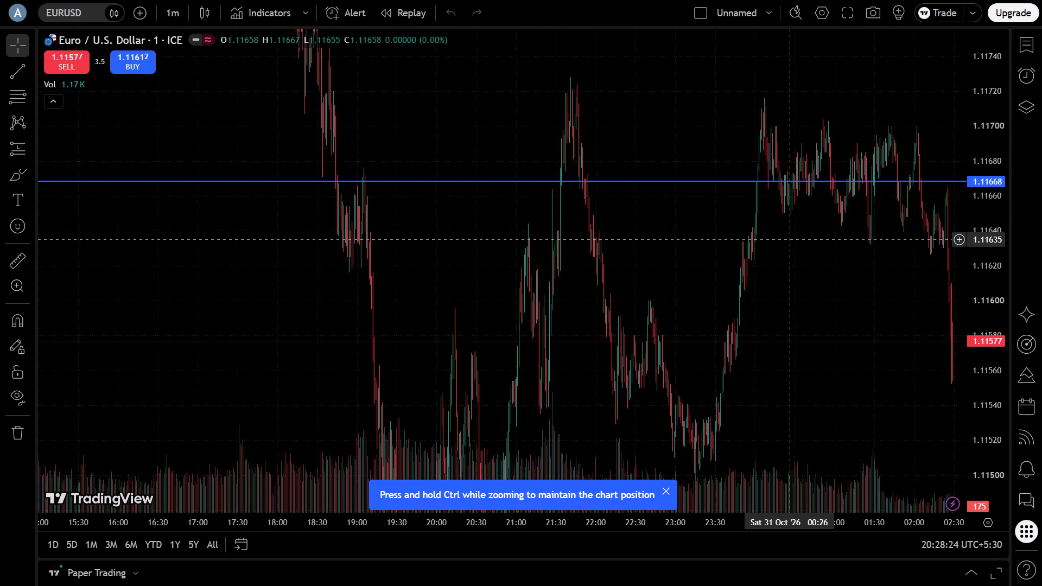
{"action": "scroll", "coordinate": [790, 239], "scroll_direction": "up", "scroll_amount": 8}
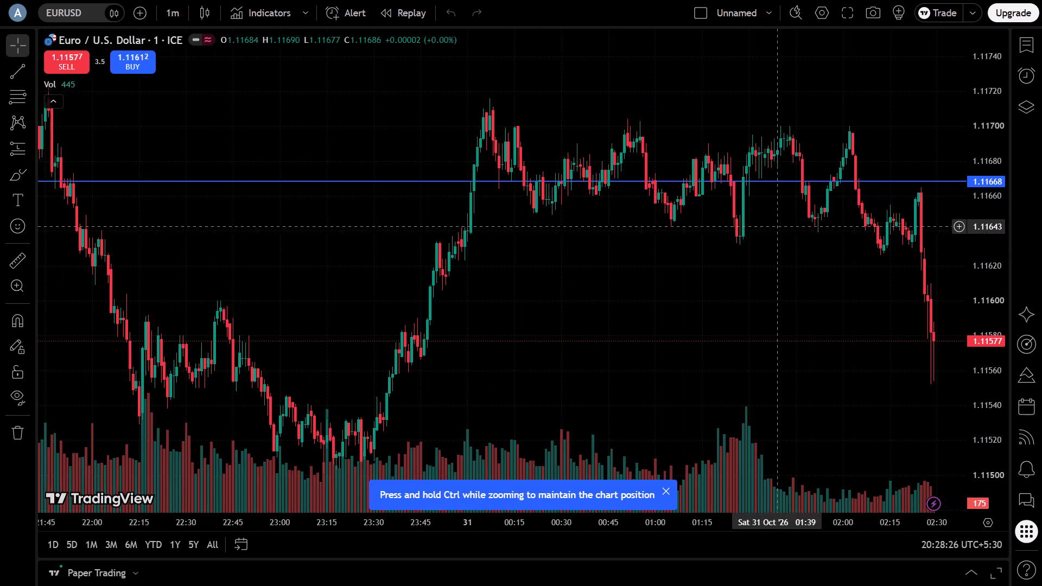
{"action": "left_click_drag", "start_coordinate": [744, 247], "coordinate": [619, 209]}
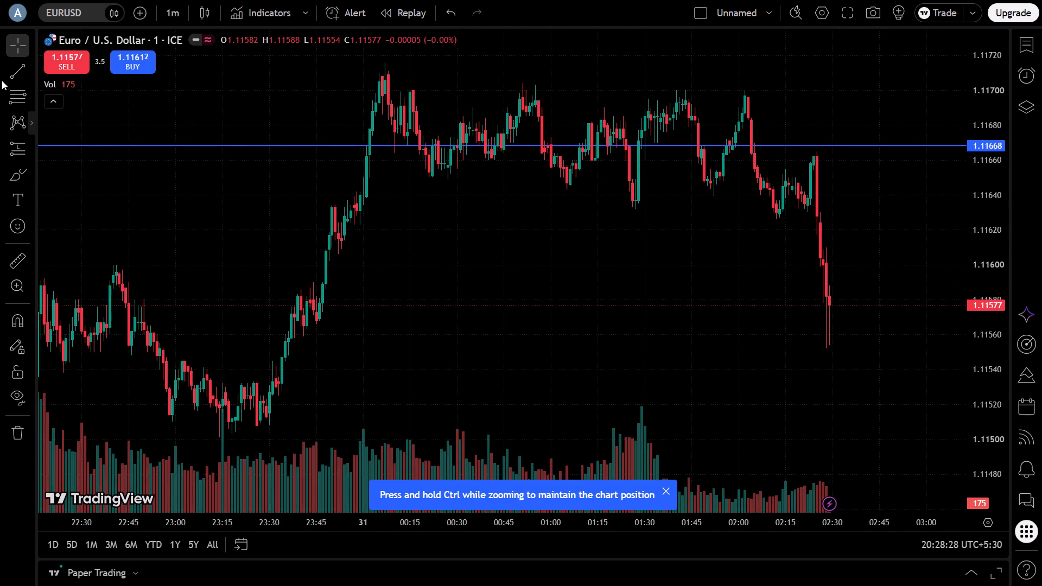
{"action": "left_click", "coordinate": [12, 72]}
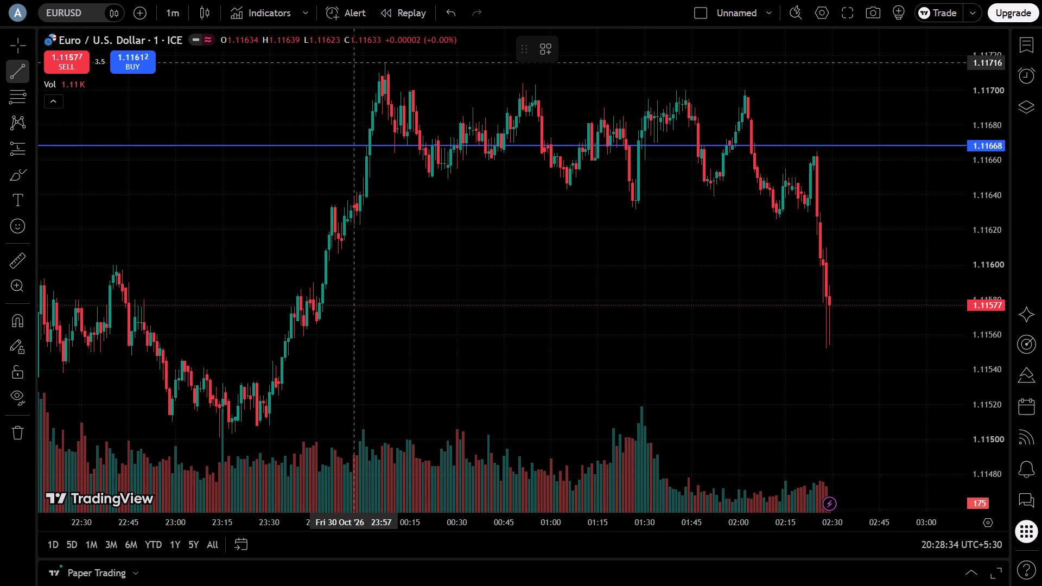
{"action": "left_click", "coordinate": [173, 12]}
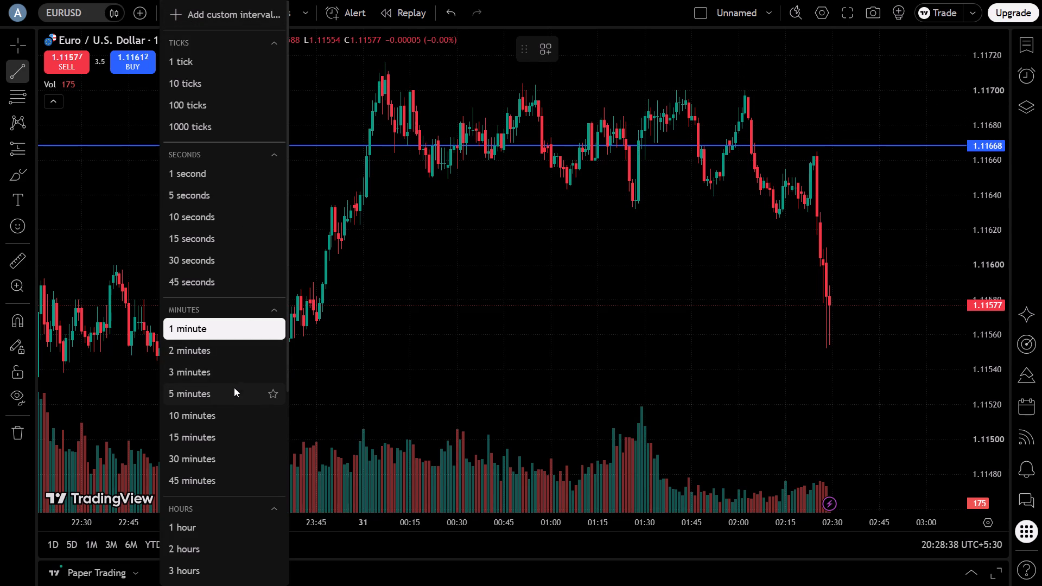
{"action": "scroll", "coordinate": [231, 401], "scroll_direction": "down", "scroll_amount": 1}
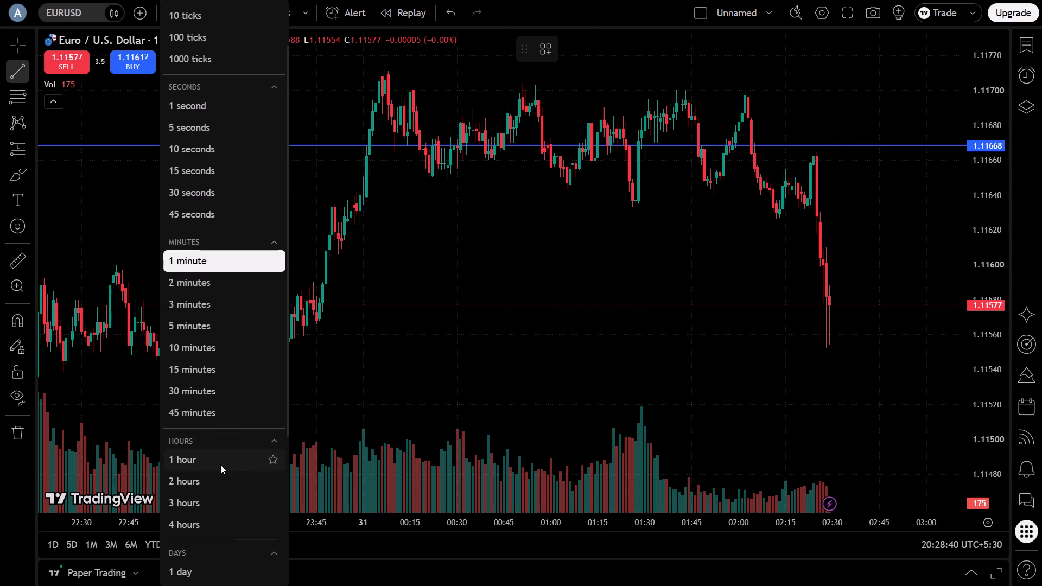
{"action": "left_click", "coordinate": [230, 524]}
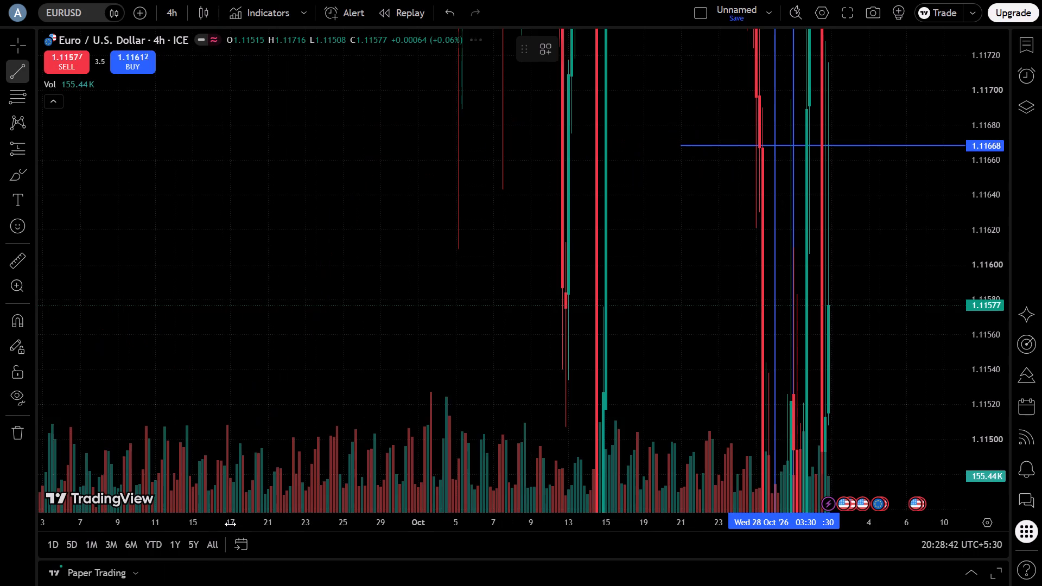
Draw a short trend line beside the latest candles, between about 1.11802 and 1.12138 in early November.
{"action": "left_click_drag", "start_coordinate": [985, 123], "coordinate": [999, 184]}
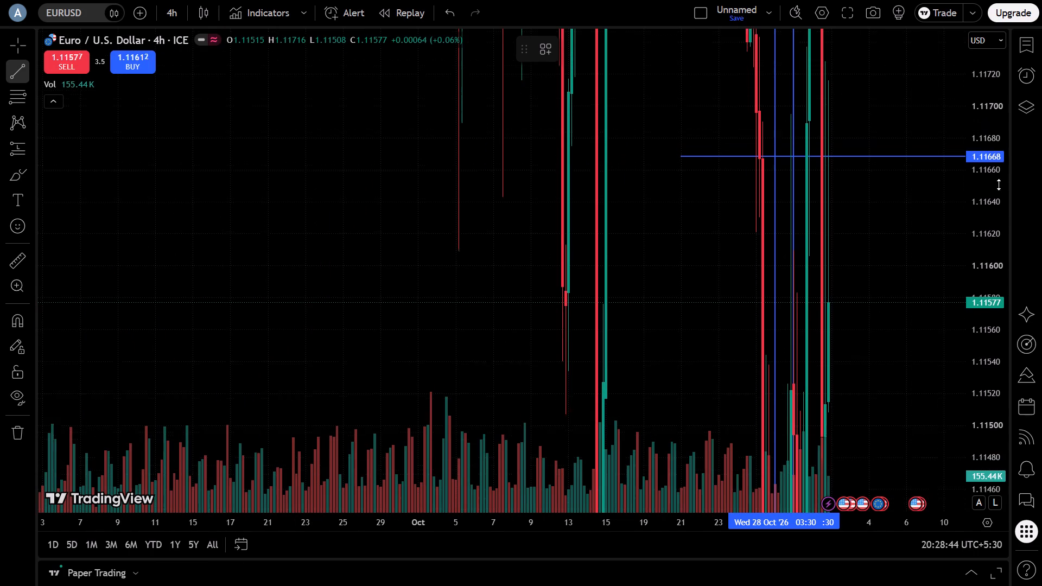
{"action": "left_click_drag", "start_coordinate": [999, 184], "coordinate": [1008, 444]}
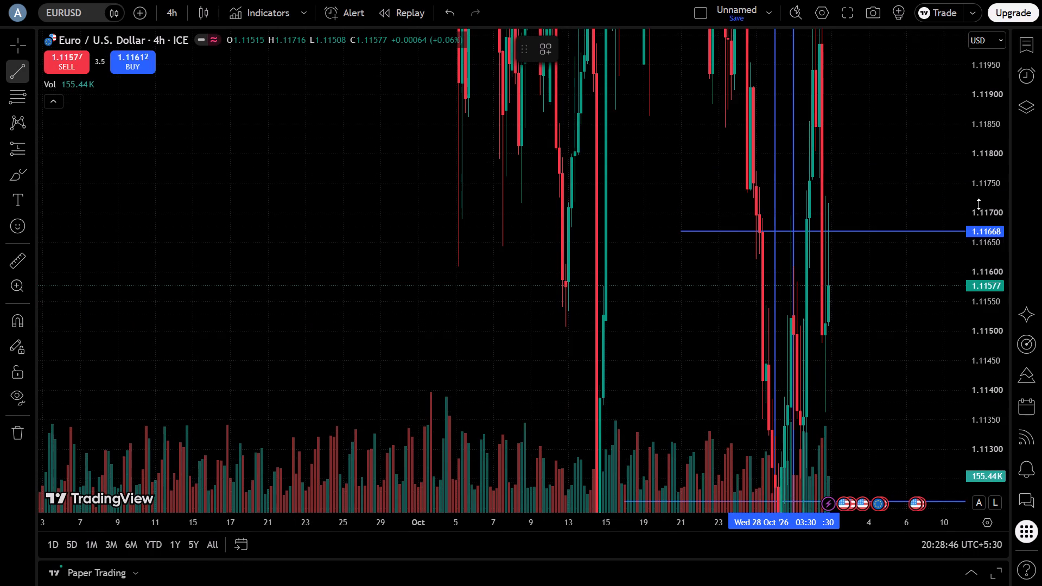
{"action": "left_click_drag", "start_coordinate": [981, 196], "coordinate": [995, 329]}
{"action": "left_click_drag", "start_coordinate": [986, 187], "coordinate": [1000, 246]}
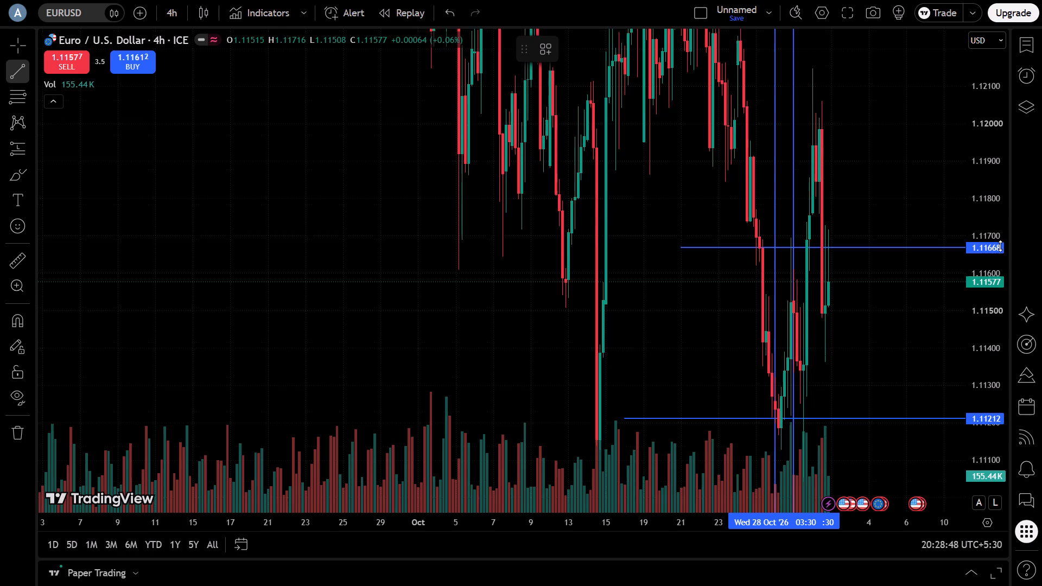
{"action": "left_click_drag", "start_coordinate": [1000, 246], "coordinate": [1009, 347]}
{"action": "left_click_drag", "start_coordinate": [989, 200], "coordinate": [999, 345]}
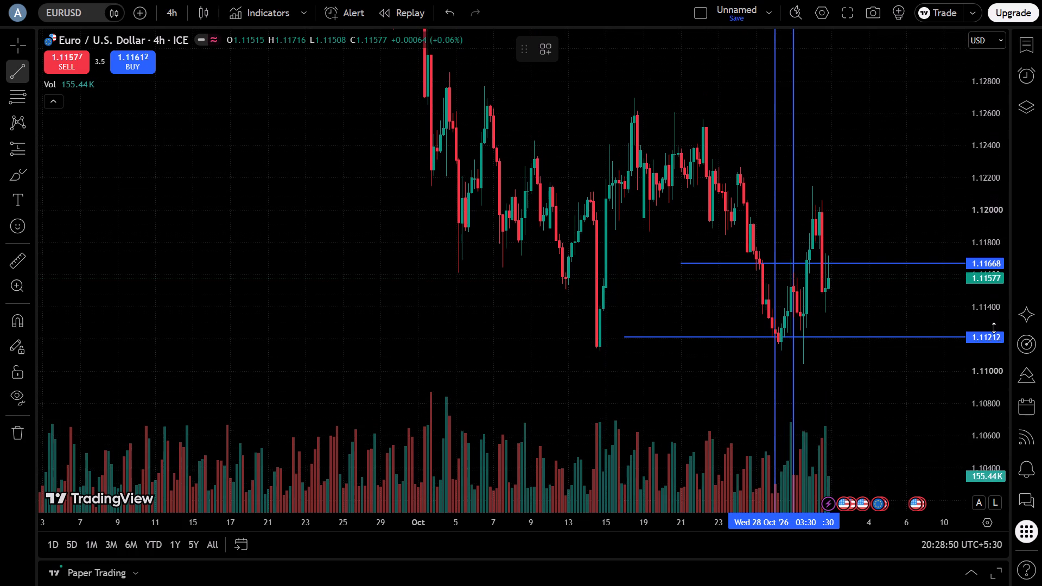
{"action": "left_click_drag", "start_coordinate": [897, 242], "coordinate": [793, 241]}
{"action": "left_click", "coordinate": [836, 187]}
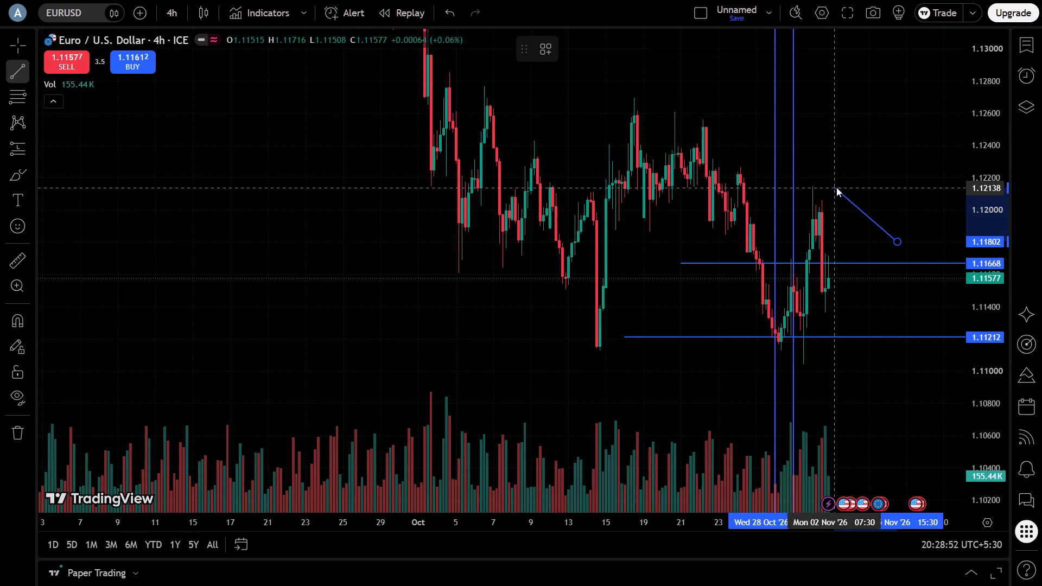
{"action": "left_click_drag", "start_coordinate": [901, 194], "coordinate": [817, 199]}
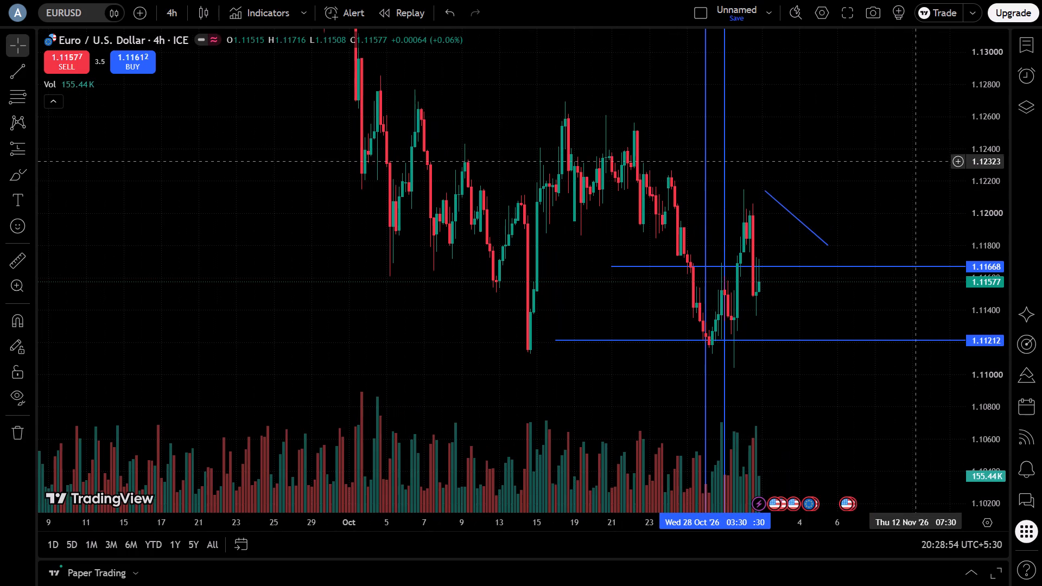
Move the short trend line under the early-October lows, starting near 1.1166 on 2 Oct, and stretch its end to about 20 Oct.
{"action": "left_click_drag", "start_coordinate": [990, 179], "coordinate": [1014, 303]}
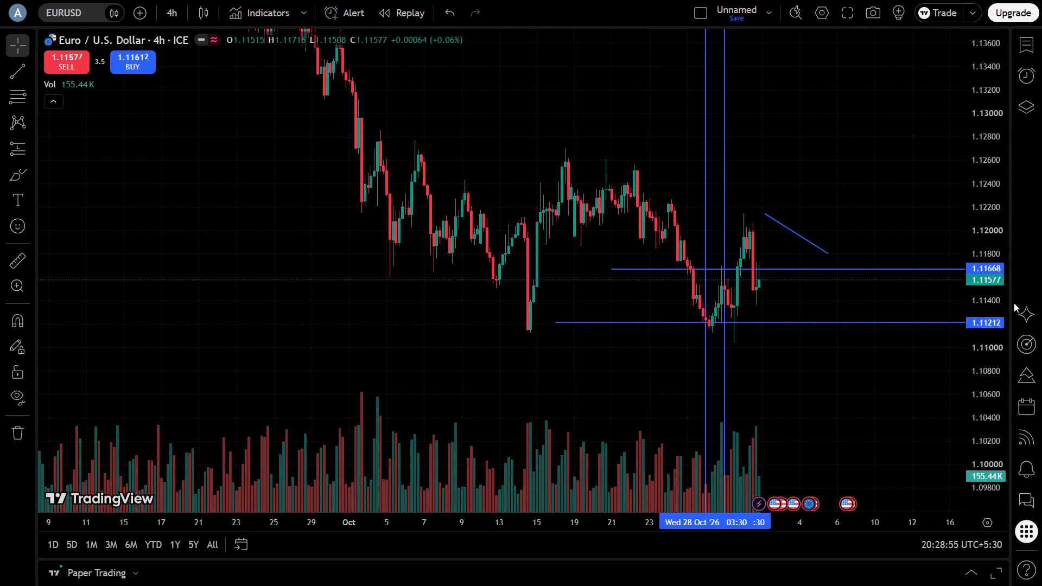
{"action": "left_click_drag", "start_coordinate": [1014, 303], "coordinate": [1016, 320]}
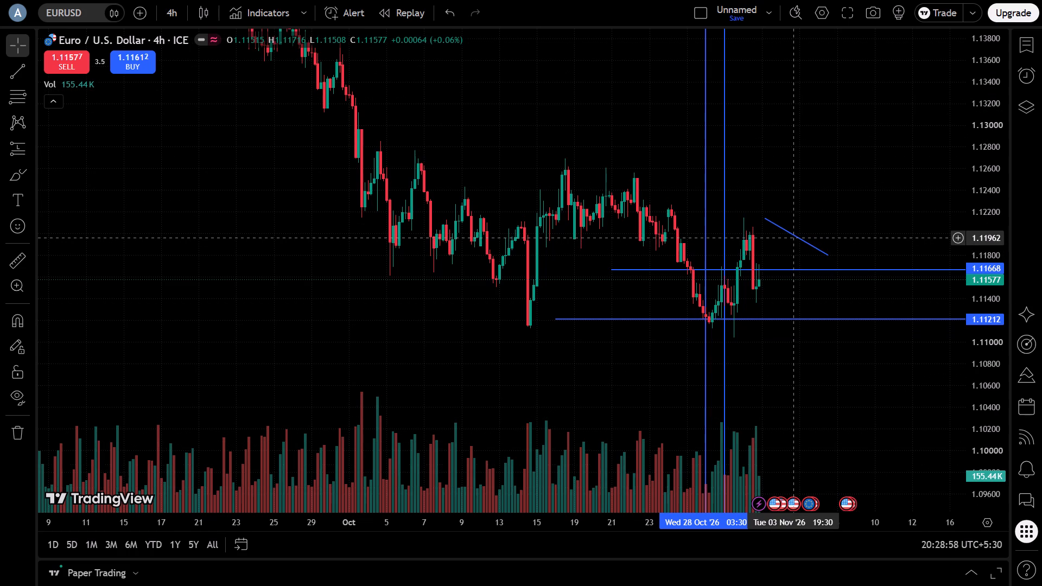
{"action": "left_click_drag", "start_coordinate": [794, 237], "coordinate": [689, 281]}
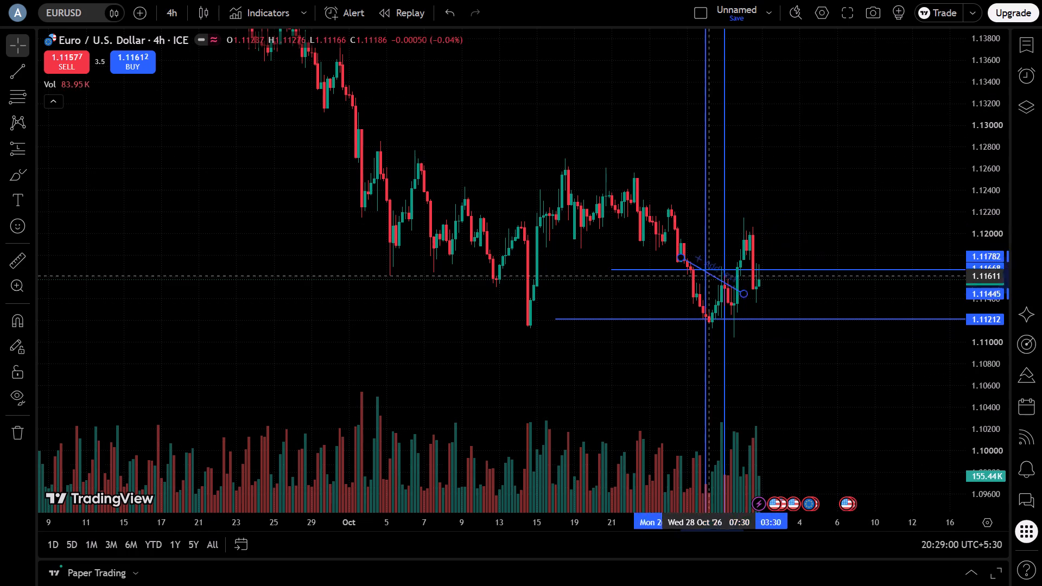
{"action": "left_click_drag", "start_coordinate": [689, 281], "coordinate": [411, 290]}
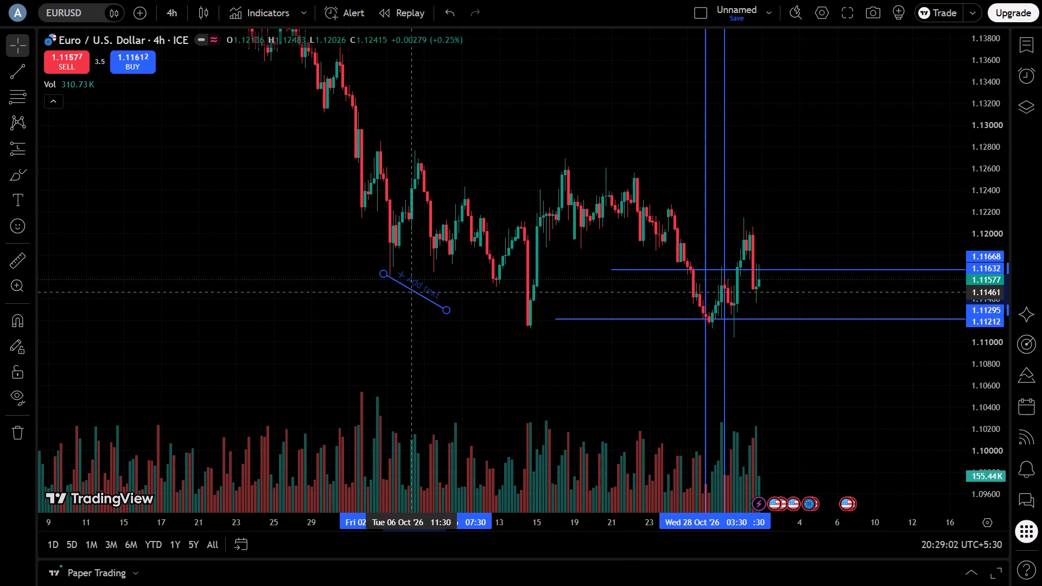
{"action": "left_click_drag", "start_coordinate": [411, 290], "coordinate": [409, 289]}
{"action": "left_click_drag", "start_coordinate": [444, 308], "coordinate": [531, 288]}
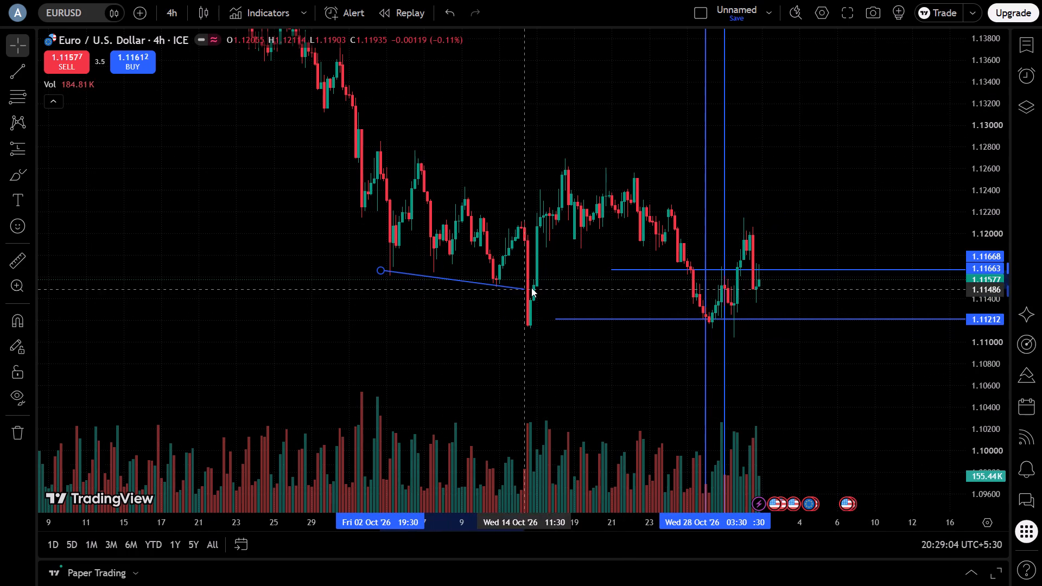
{"action": "left_click_drag", "start_coordinate": [531, 288], "coordinate": [594, 301]}
Draw a second trend line along the falling October highs, from about 1.1293 on 1 Oct to about 1.1187 near 19 Oct.
{"action": "left_click_drag", "start_coordinate": [309, 206], "coordinate": [297, 208]}
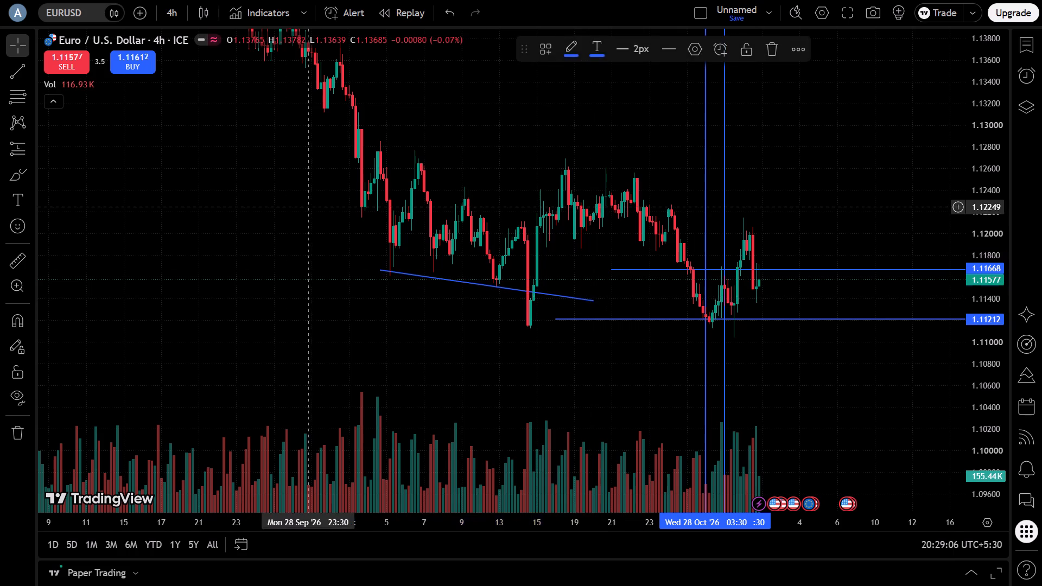
{"action": "left_click_drag", "start_coordinate": [297, 208], "coordinate": [251, 234]}
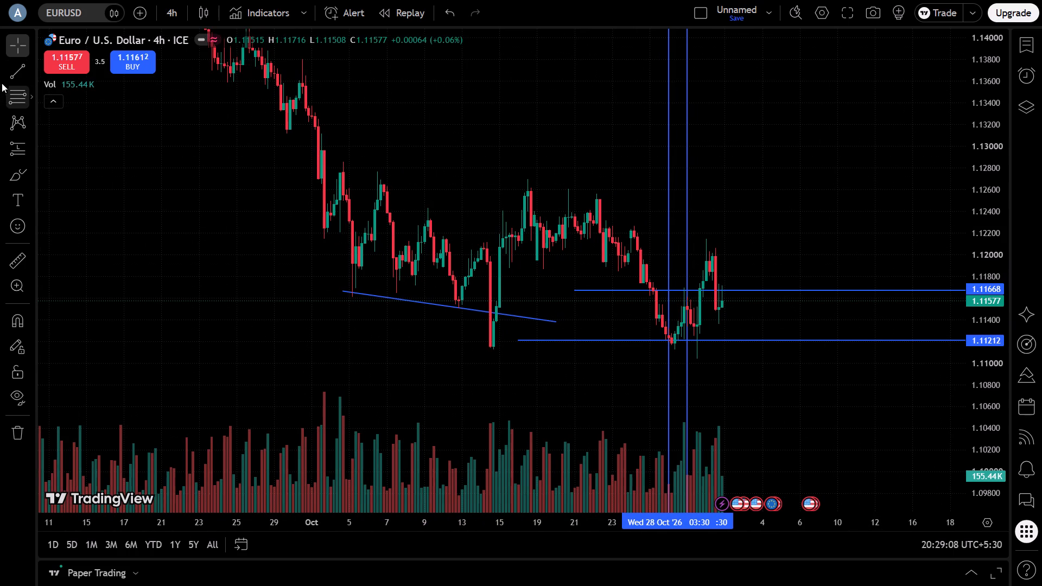
{"action": "left_click", "coordinate": [10, 71]}
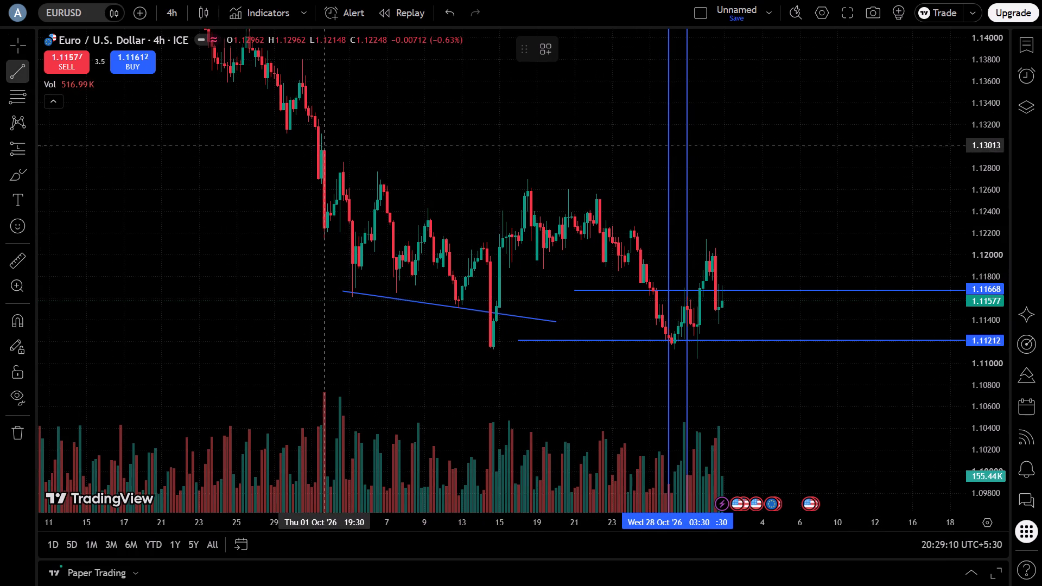
{"action": "left_click", "coordinate": [324, 154]}
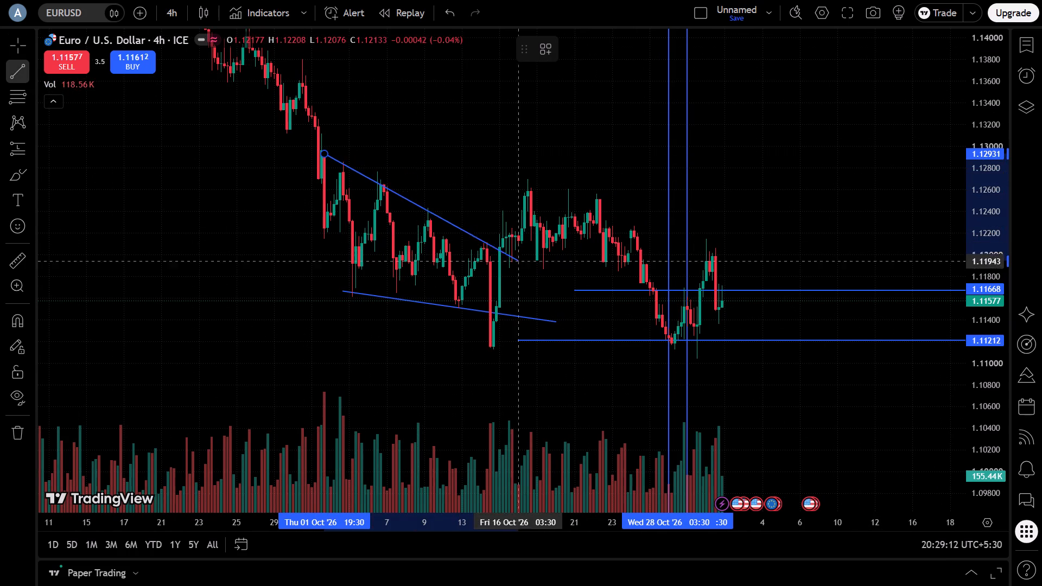
{"action": "left_click", "coordinate": [538, 269]}
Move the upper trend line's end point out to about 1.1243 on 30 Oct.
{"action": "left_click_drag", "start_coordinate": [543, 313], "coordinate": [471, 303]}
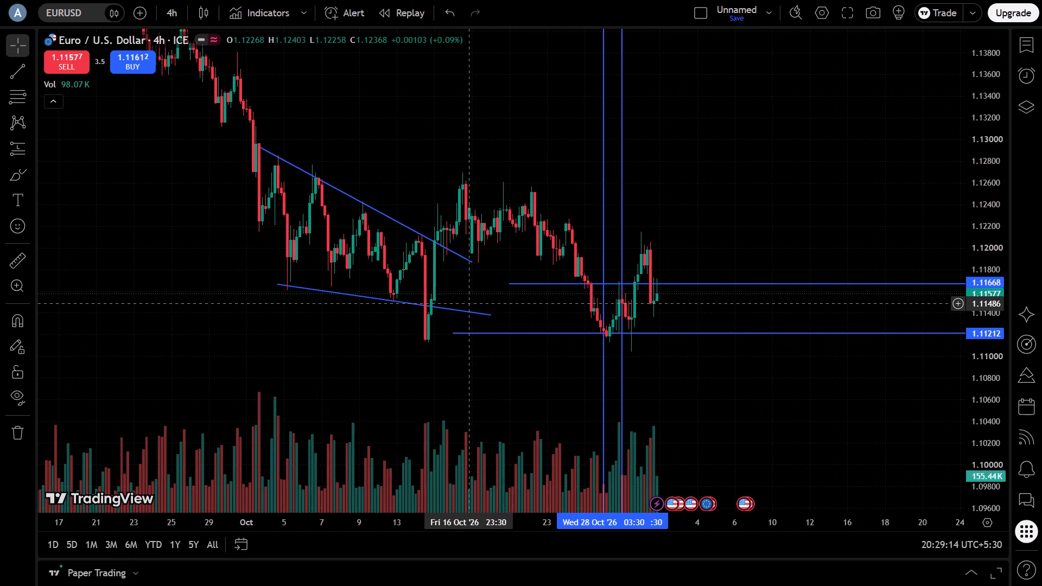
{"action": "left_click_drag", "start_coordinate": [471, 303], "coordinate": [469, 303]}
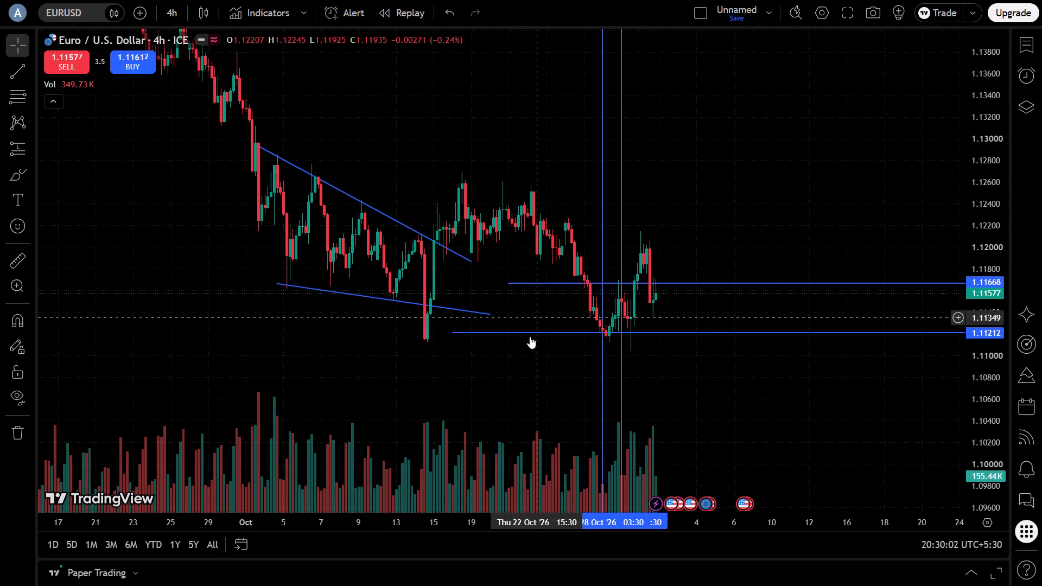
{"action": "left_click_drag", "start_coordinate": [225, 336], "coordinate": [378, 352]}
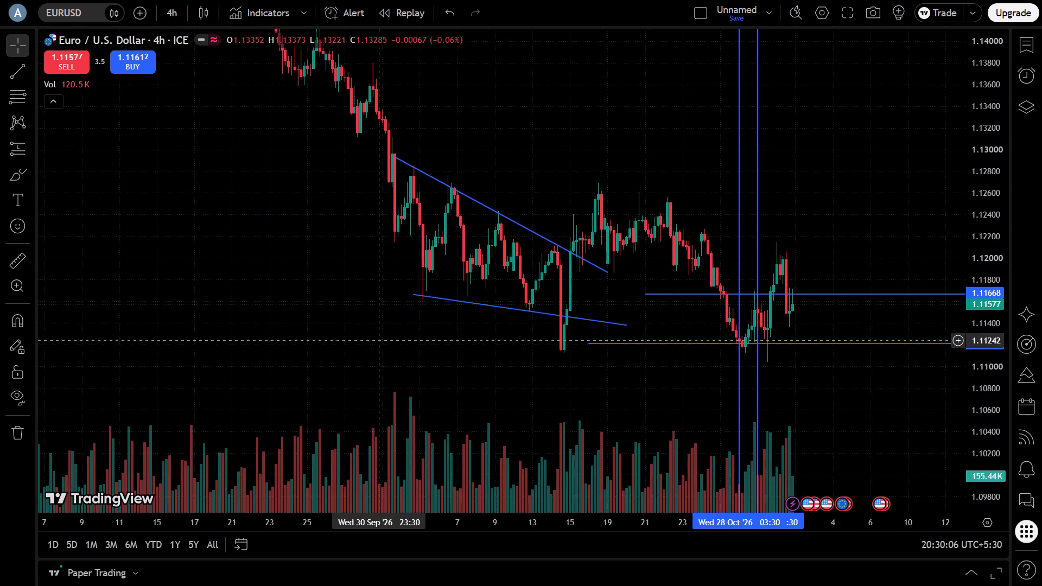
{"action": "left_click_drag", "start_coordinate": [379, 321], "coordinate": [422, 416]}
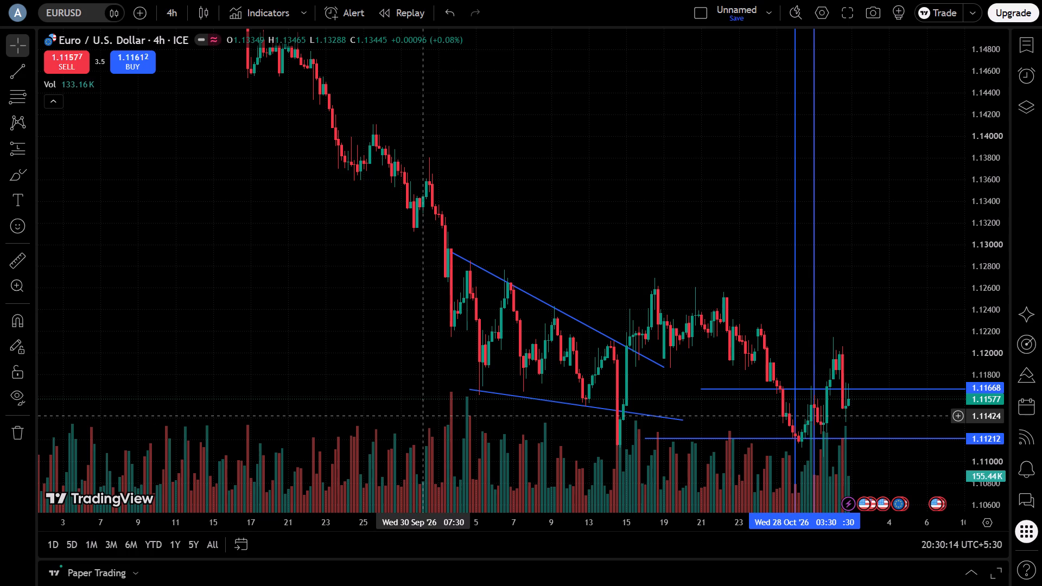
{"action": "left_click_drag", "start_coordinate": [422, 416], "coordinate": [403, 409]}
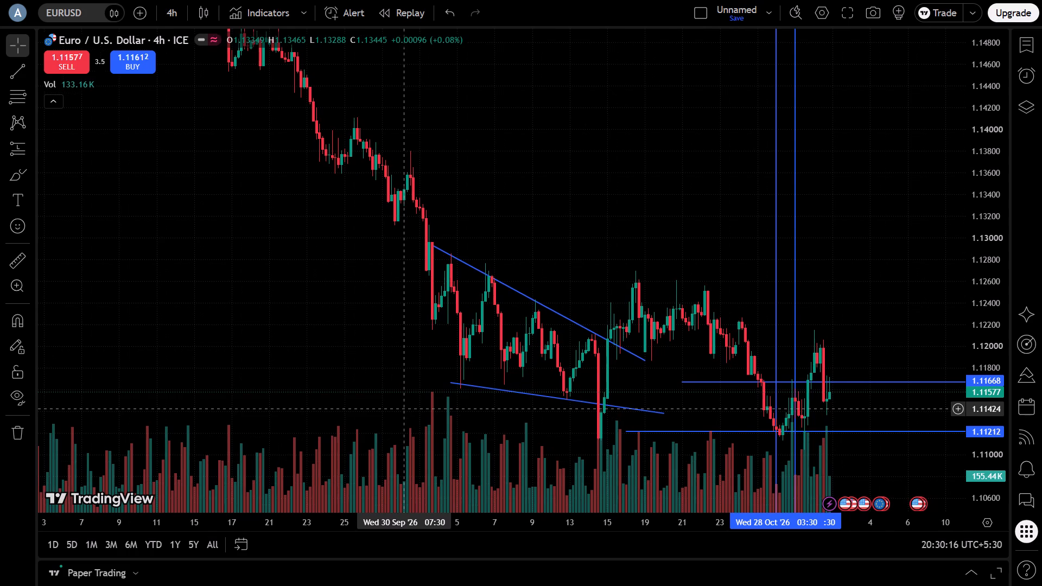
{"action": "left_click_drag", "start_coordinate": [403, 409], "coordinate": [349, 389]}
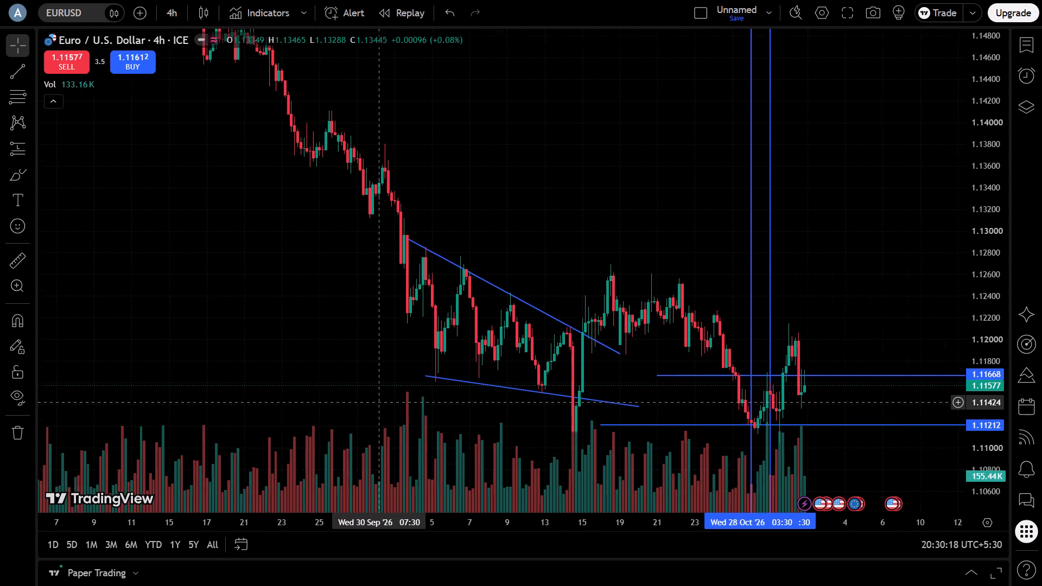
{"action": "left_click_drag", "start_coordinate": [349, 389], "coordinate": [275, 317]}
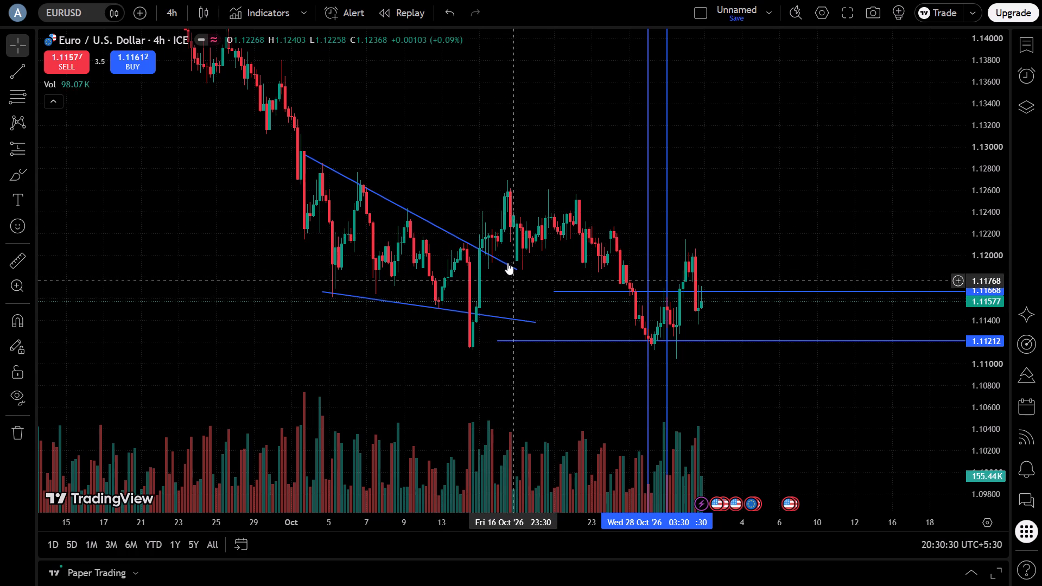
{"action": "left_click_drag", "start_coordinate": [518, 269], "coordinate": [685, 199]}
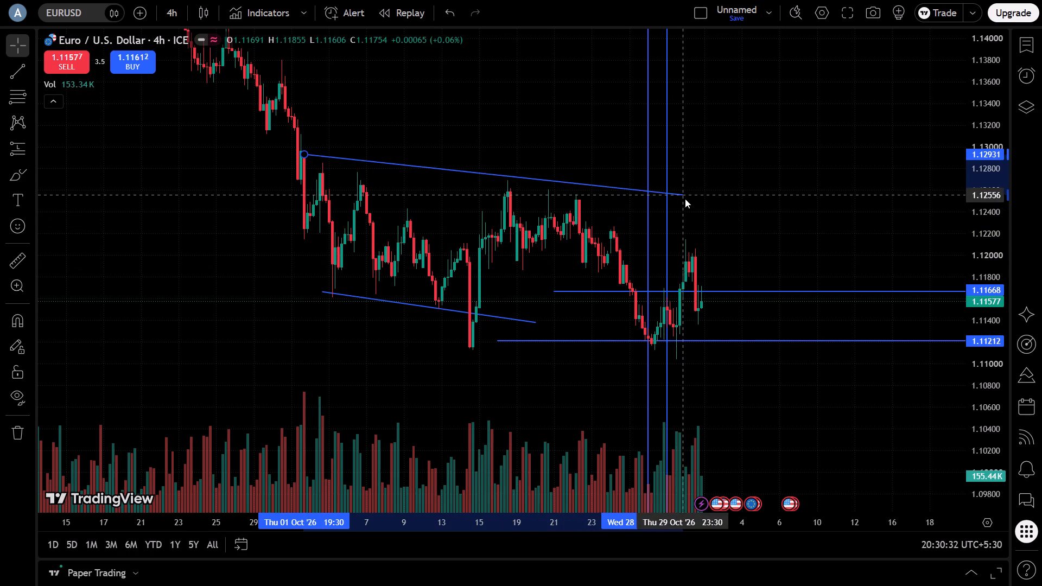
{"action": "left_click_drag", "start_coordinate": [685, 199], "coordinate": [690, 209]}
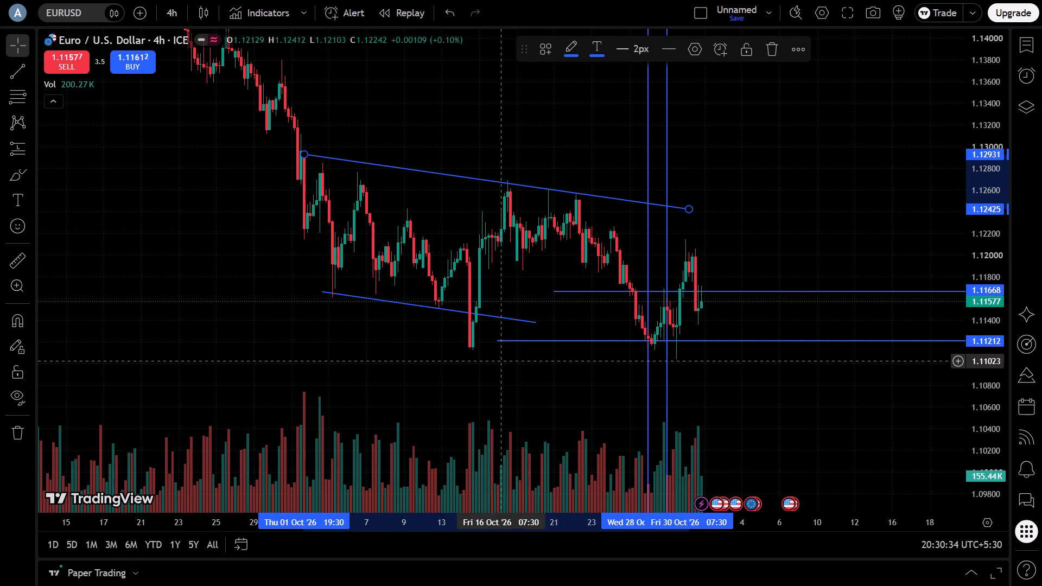
Extend the lower trend line through the mid-October low to about 1.1056 on 28 Oct.
{"action": "left_click_drag", "start_coordinate": [534, 326], "coordinate": [650, 411]}
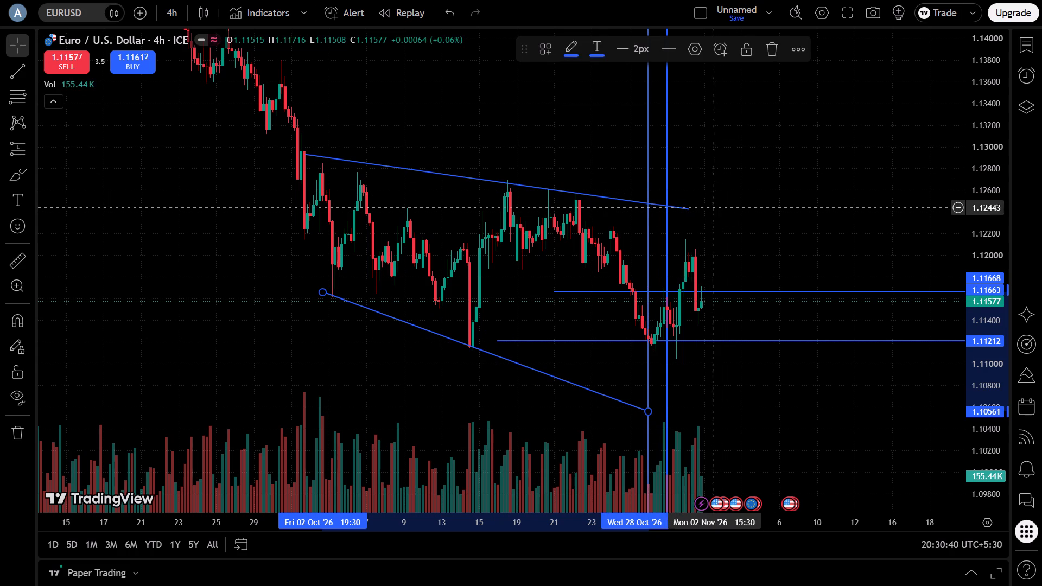
Steepen the upper trend line by moving its end down to the 1.11212 level line, around 27 Oct.
{"action": "left_click_drag", "start_coordinate": [688, 215], "coordinate": [688, 283]}
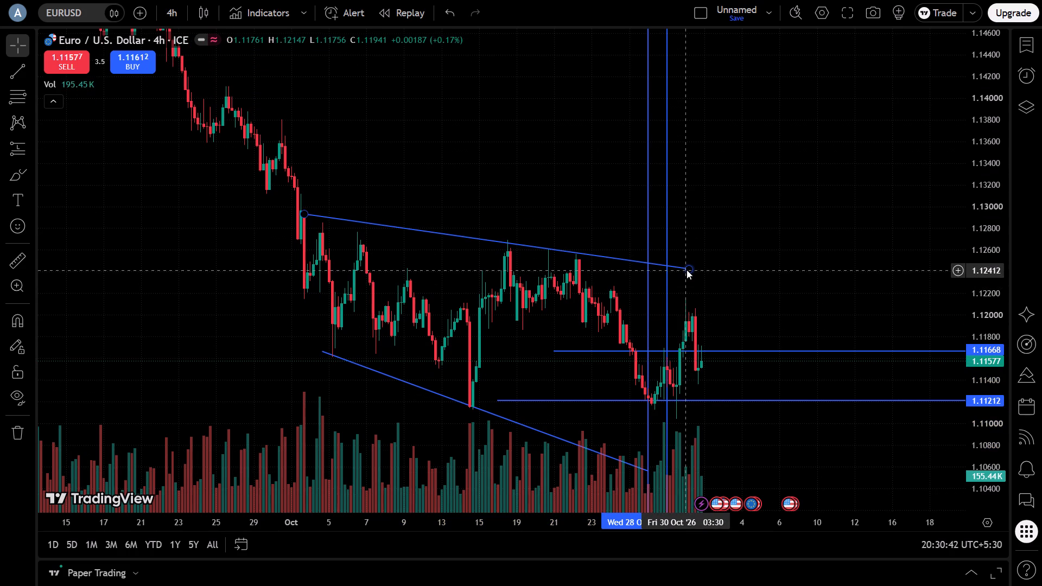
{"action": "left_click_drag", "start_coordinate": [687, 270], "coordinate": [631, 398]}
{"action": "left_click_drag", "start_coordinate": [497, 361], "coordinate": [494, 326]}
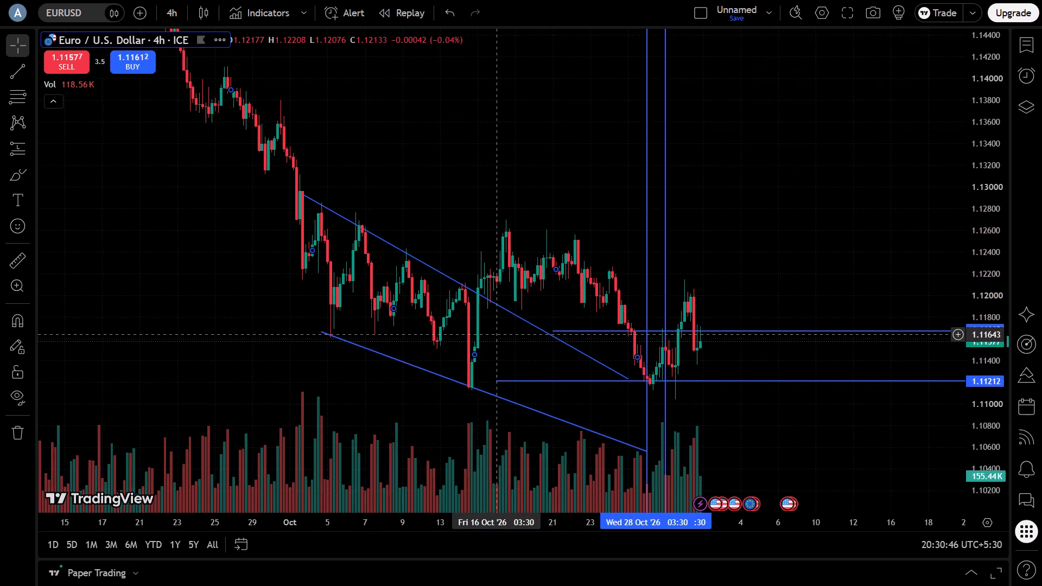
{"action": "left_click_drag", "start_coordinate": [494, 326], "coordinate": [493, 315]}
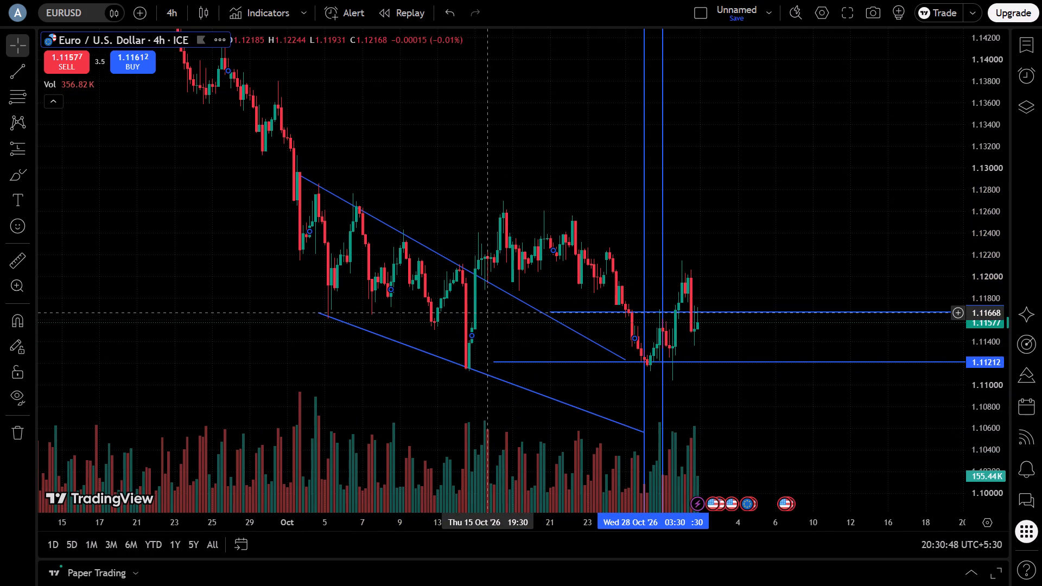
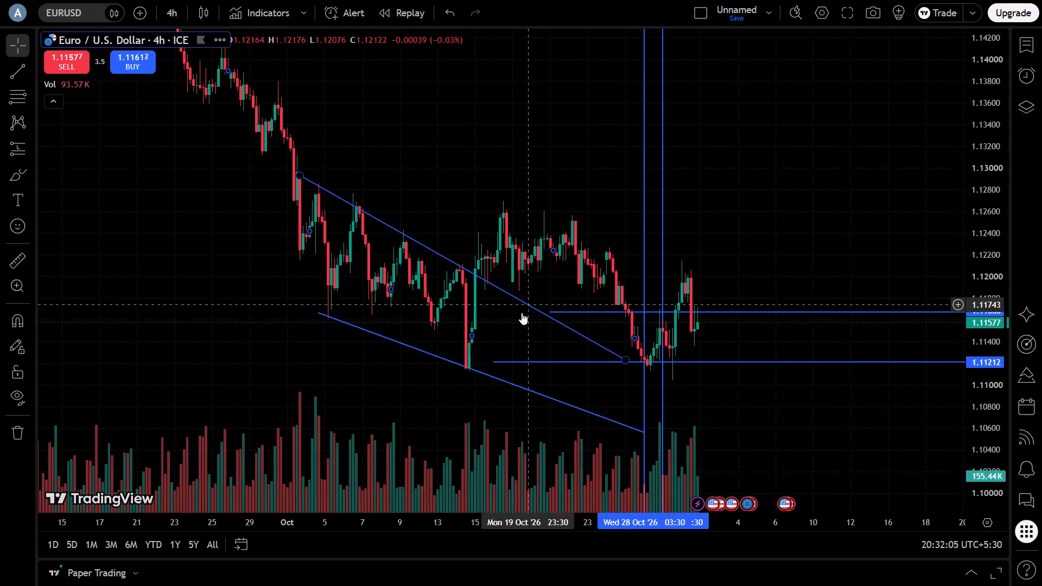
Examine the EURUSD 4-hour price history going back from late October to mid-June.
{"action": "left_click_drag", "start_coordinate": [199, 279], "coordinate": [446, 351]}
{"action": "left_click_drag", "start_coordinate": [342, 189], "coordinate": [408, 313]}
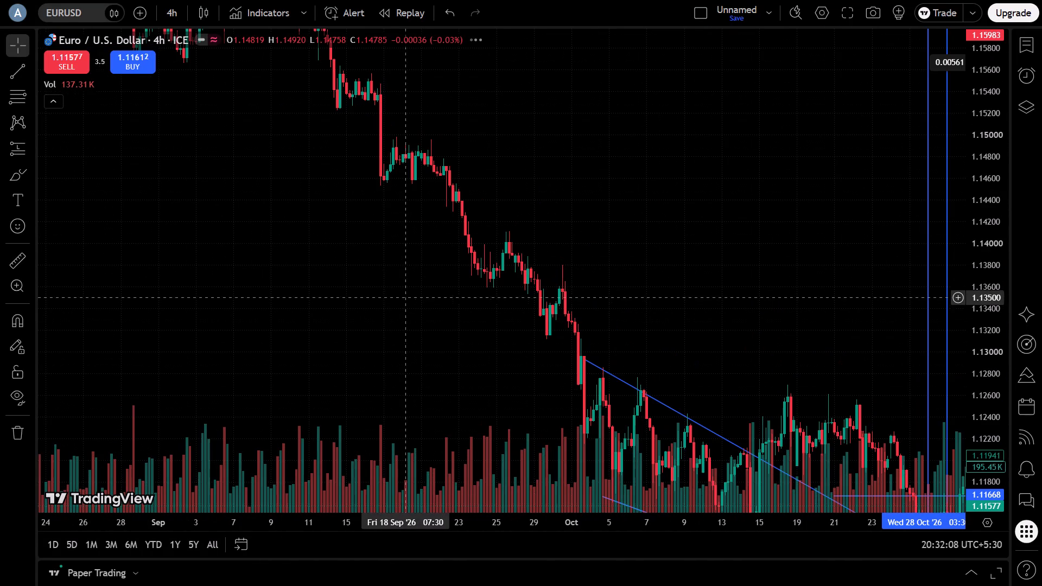
{"action": "left_click_drag", "start_coordinate": [337, 230], "coordinate": [460, 362]}
{"action": "left_click_drag", "start_coordinate": [221, 251], "coordinate": [507, 253]}
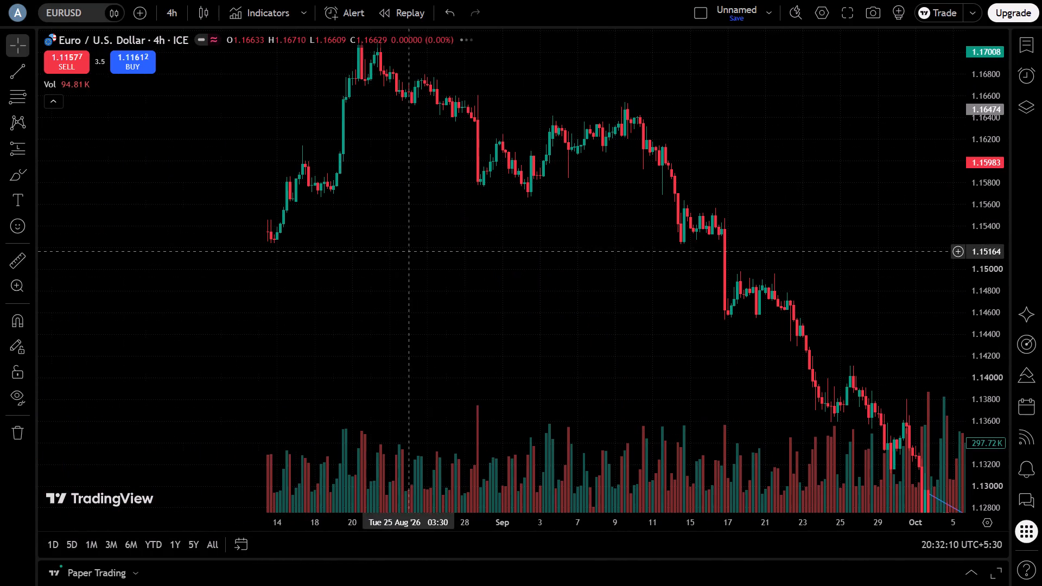
{"action": "left_click_drag", "start_coordinate": [281, 257], "coordinate": [390, 263]}
{"action": "scroll", "coordinate": [390, 263], "scroll_direction": "up", "scroll_amount": 2}
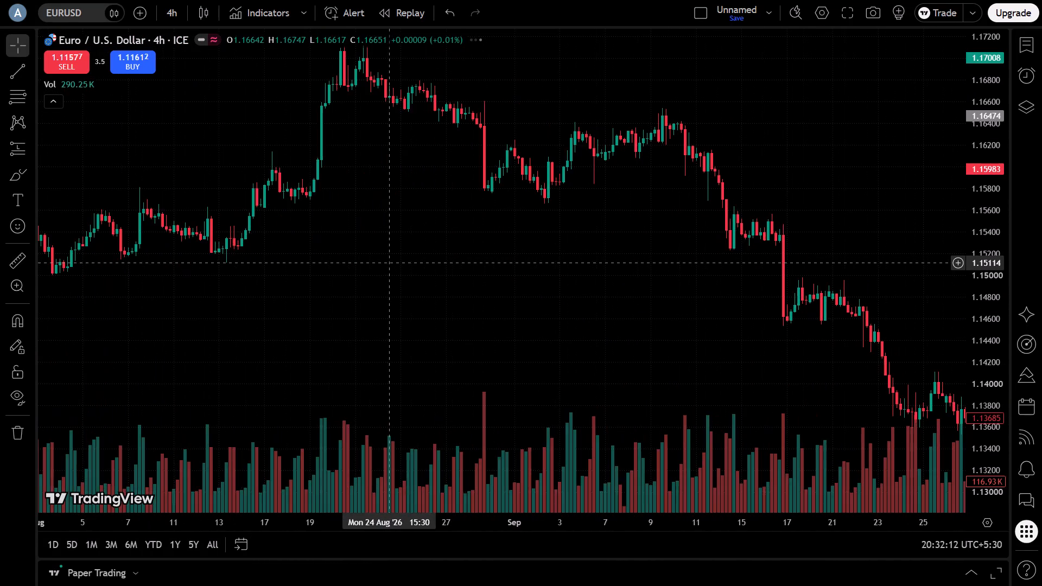
{"action": "scroll", "coordinate": [389, 261], "scroll_direction": "up", "scroll_amount": 3}
{"action": "left_click_drag", "start_coordinate": [268, 268], "coordinate": [621, 355]}
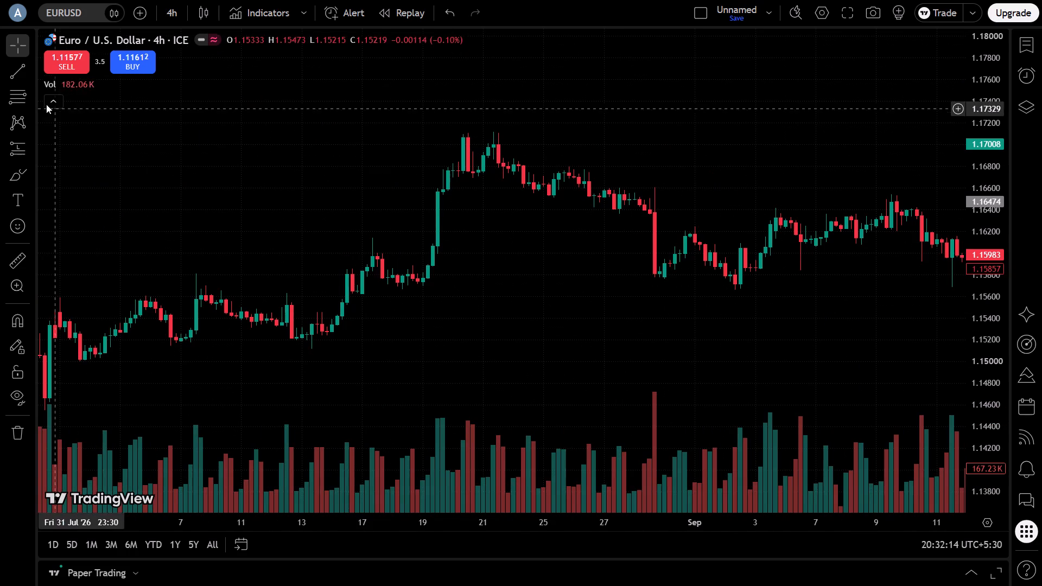
{"action": "scroll", "coordinate": [540, 216], "scroll_direction": "up", "scroll_amount": 1}
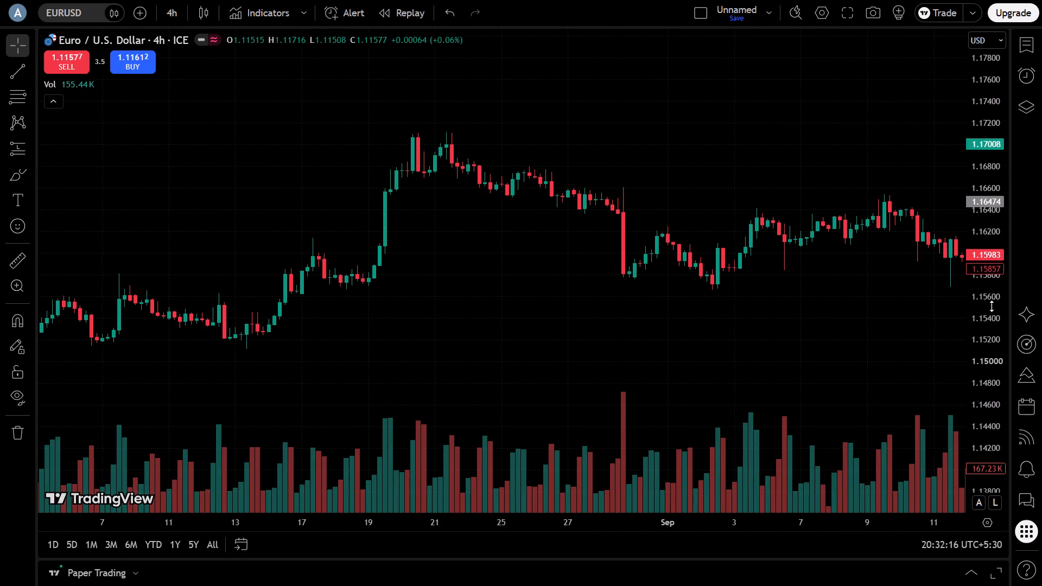
{"action": "left_click_drag", "start_coordinate": [992, 314], "coordinate": [981, 159]}
{"action": "left_click_drag", "start_coordinate": [490, 332], "coordinate": [590, 288]}
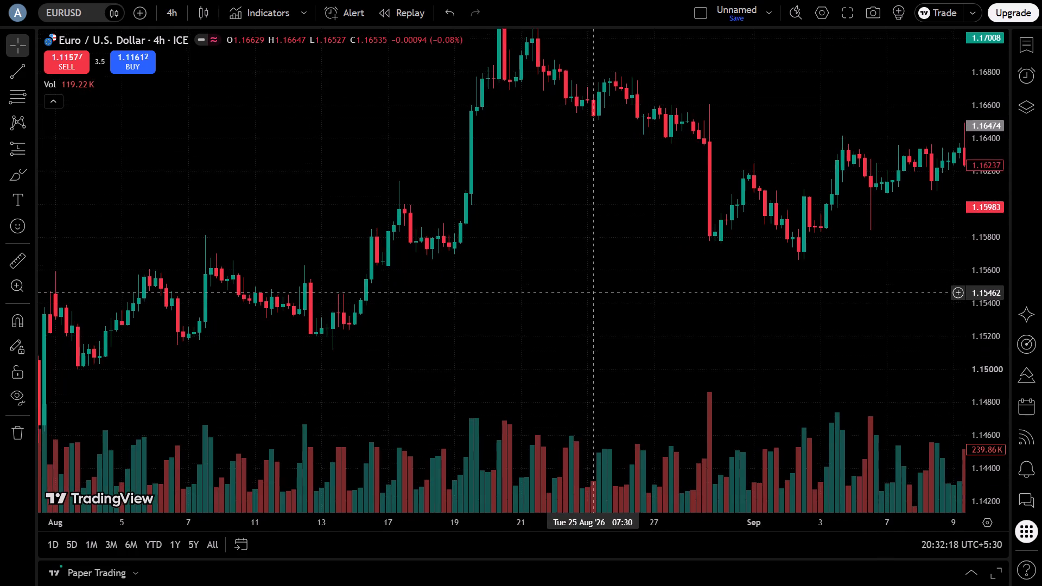
{"action": "scroll", "coordinate": [566, 220], "scroll_direction": "down", "scroll_amount": 1}
{"action": "left_click_drag", "start_coordinate": [576, 208], "coordinate": [576, 234]}
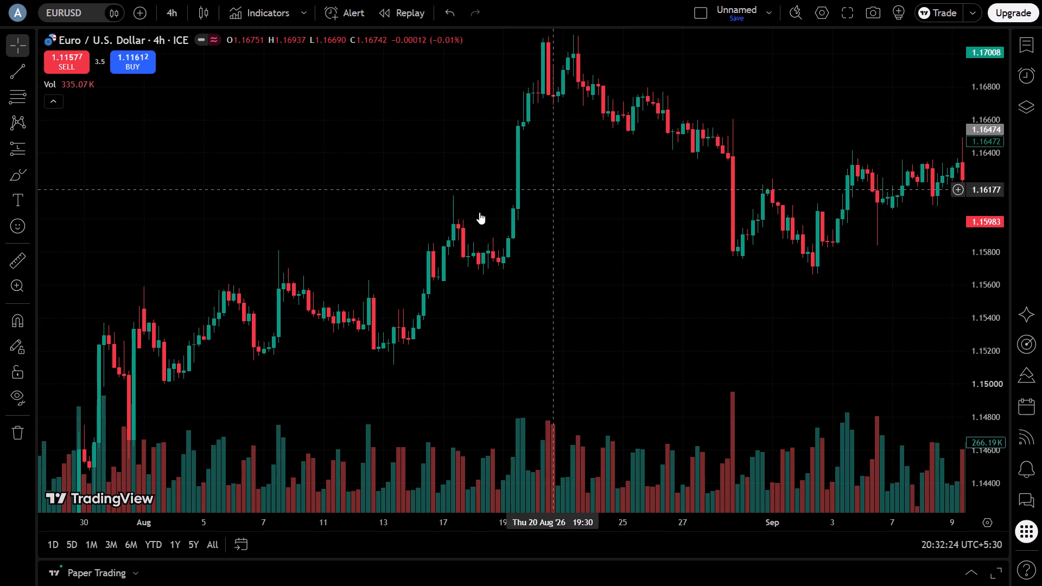
{"action": "left_click_drag", "start_coordinate": [274, 212], "coordinate": [526, 92]}
{"action": "left_click_drag", "start_coordinate": [278, 347], "coordinate": [347, 271]}
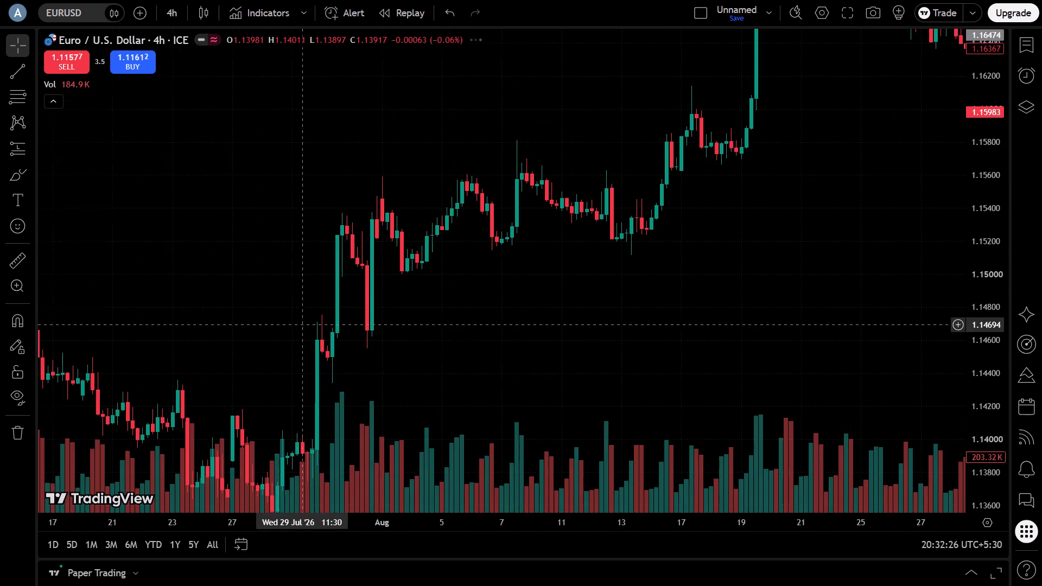
{"action": "left_click_drag", "start_coordinate": [347, 271], "coordinate": [441, 183]}
{"action": "left_click_drag", "start_coordinate": [365, 254], "coordinate": [449, 176]}
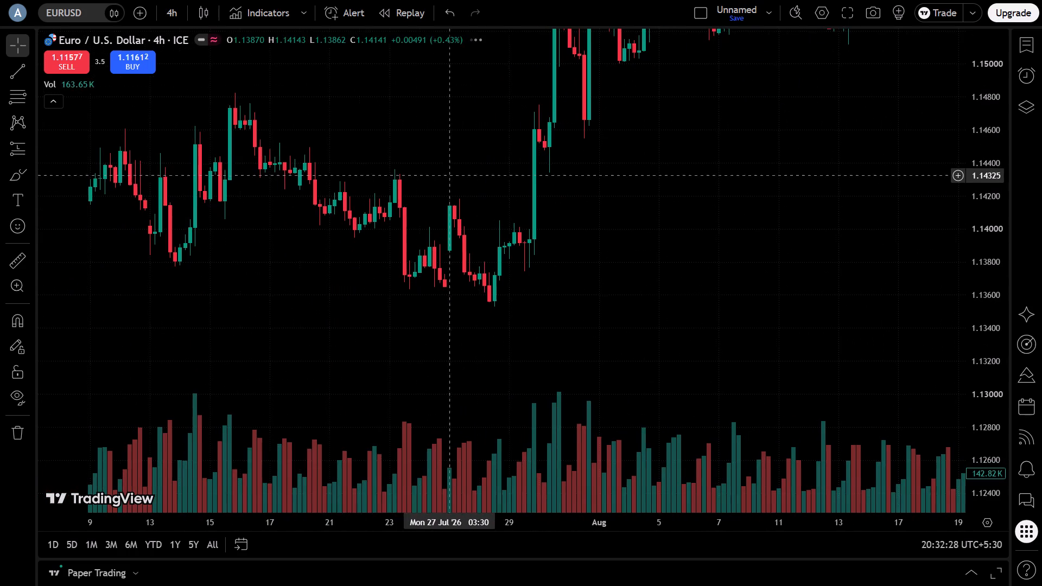
{"action": "left_click_drag", "start_coordinate": [222, 308], "coordinate": [329, 272]}
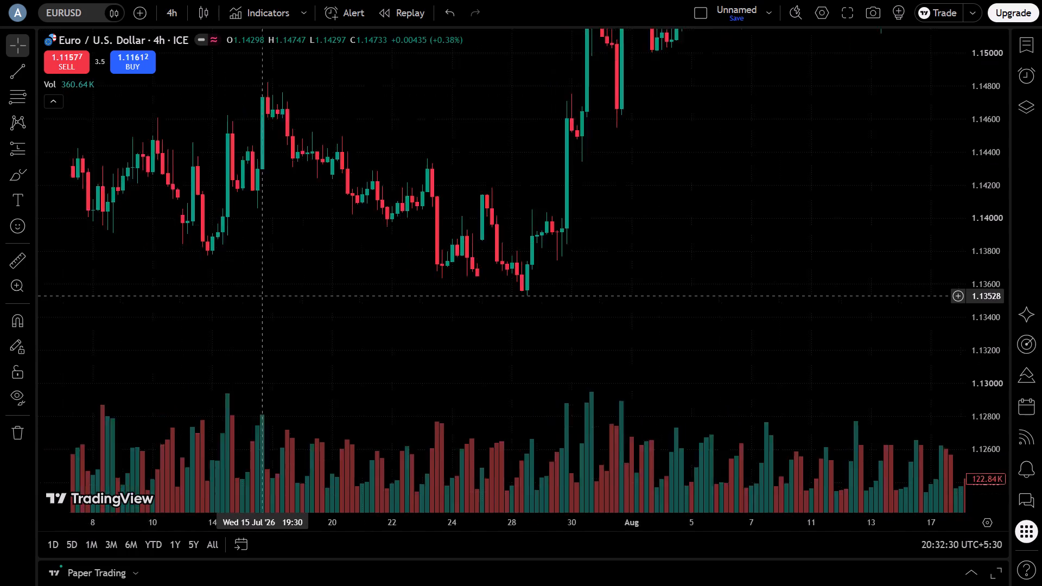
{"action": "left_click_drag", "start_coordinate": [329, 272], "coordinate": [476, 250]}
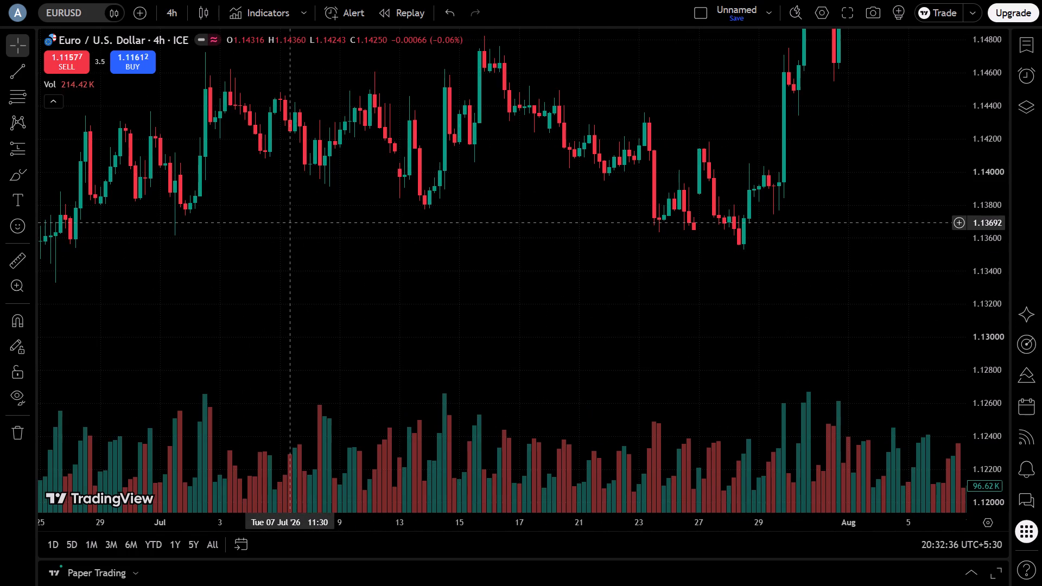
{"action": "left_click_drag", "start_coordinate": [282, 212], "coordinate": [422, 201]}
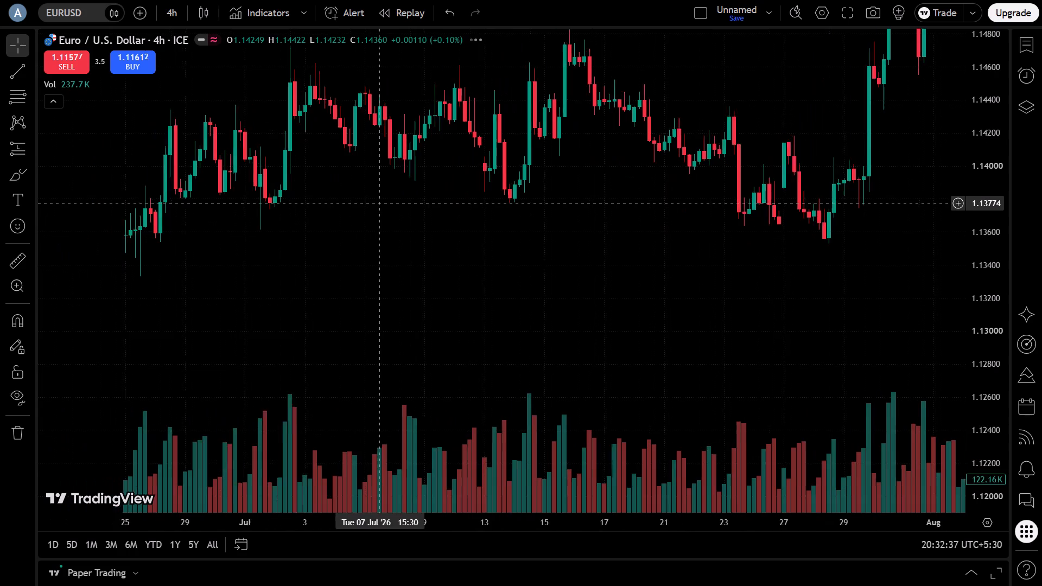
{"action": "left_click_drag", "start_coordinate": [422, 201], "coordinate": [478, 201]}
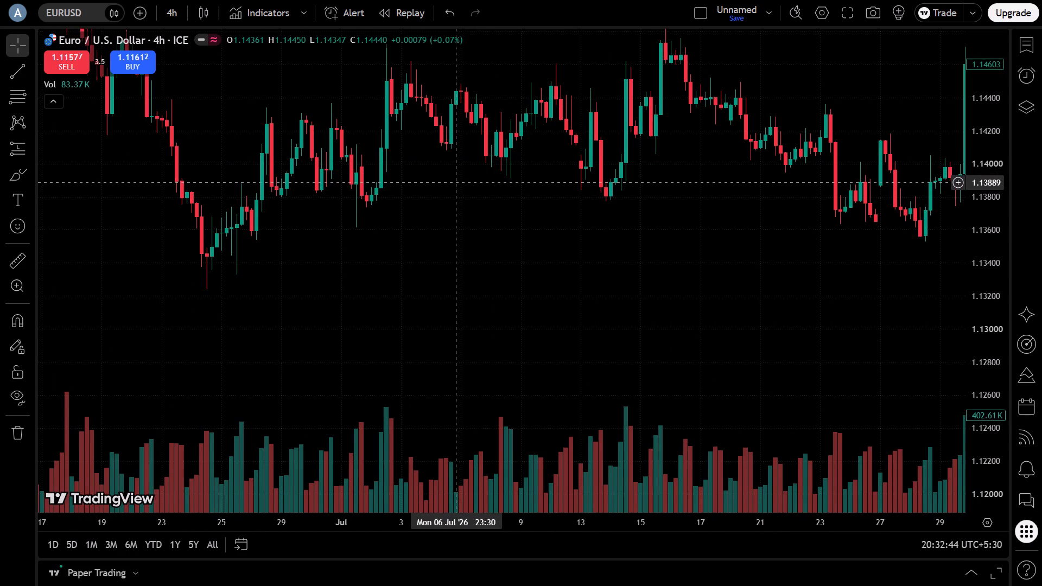
{"action": "scroll", "coordinate": [453, 202], "scroll_direction": "down", "scroll_amount": 1}
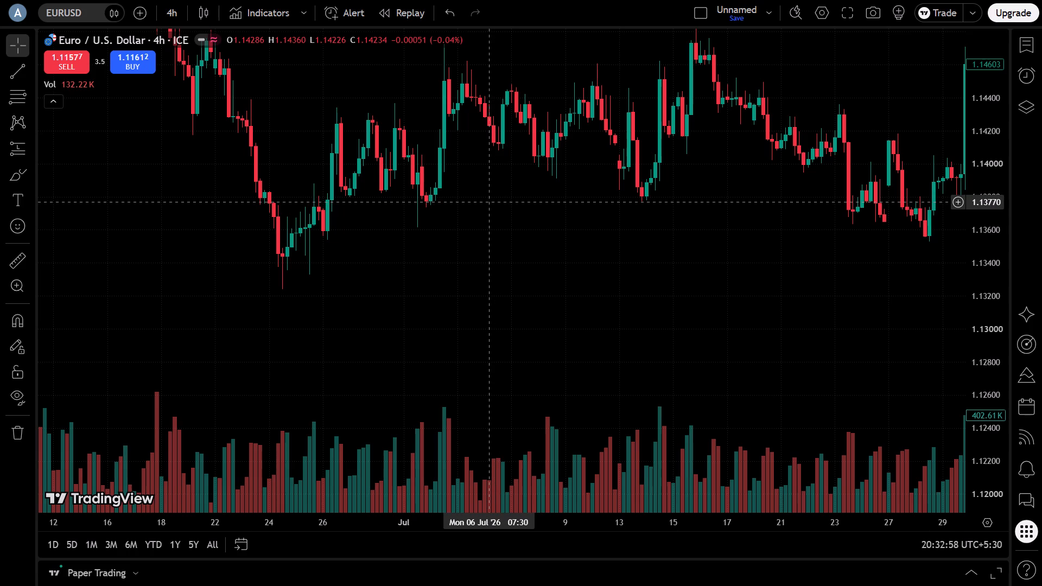
{"action": "left_click_drag", "start_coordinate": [198, 243], "coordinate": [503, 316]}
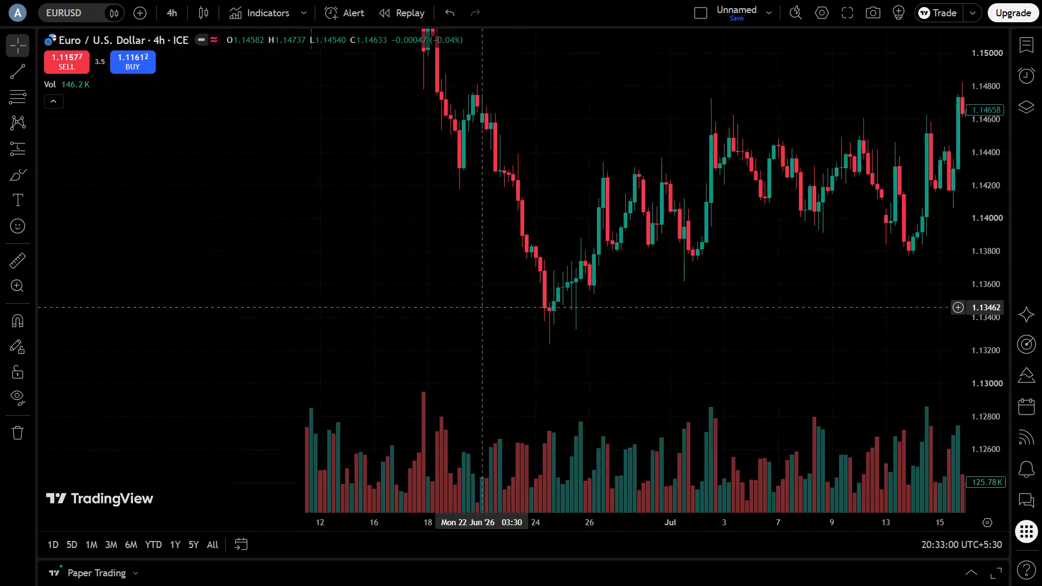
Review the 4-hour price action forward from late June to the trend lines and levels in late October.
{"action": "left_click_drag", "start_coordinate": [503, 316], "coordinate": [182, 227]}
{"action": "left_click_drag", "start_coordinate": [766, 155], "coordinate": [404, 265]}
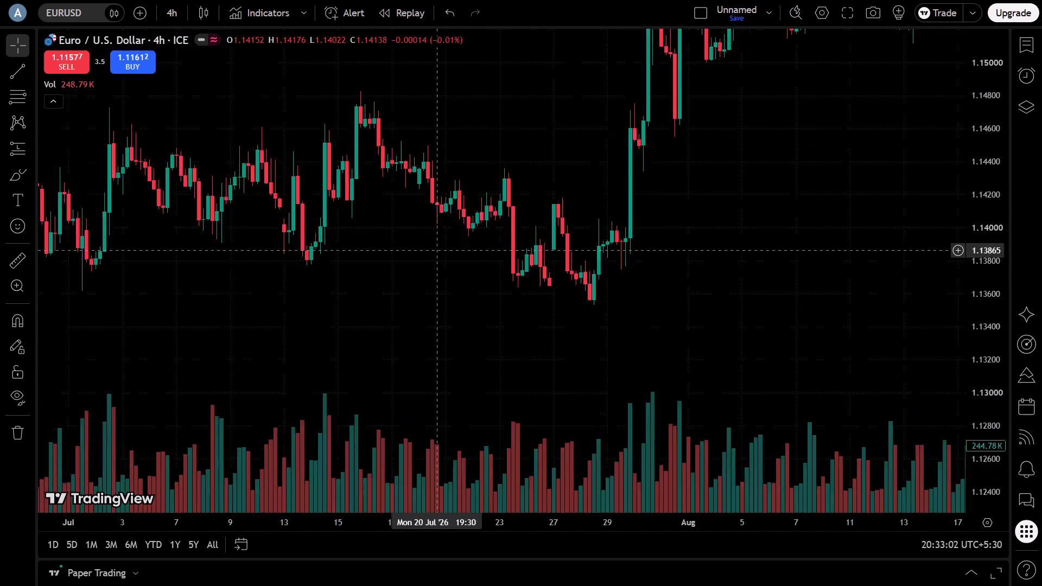
{"action": "left_click_drag", "start_coordinate": [404, 265], "coordinate": [278, 300]}
{"action": "left_click_drag", "start_coordinate": [504, 192], "coordinate": [355, 275]}
{"action": "left_click_drag", "start_coordinate": [787, 145], "coordinate": [732, 212]}
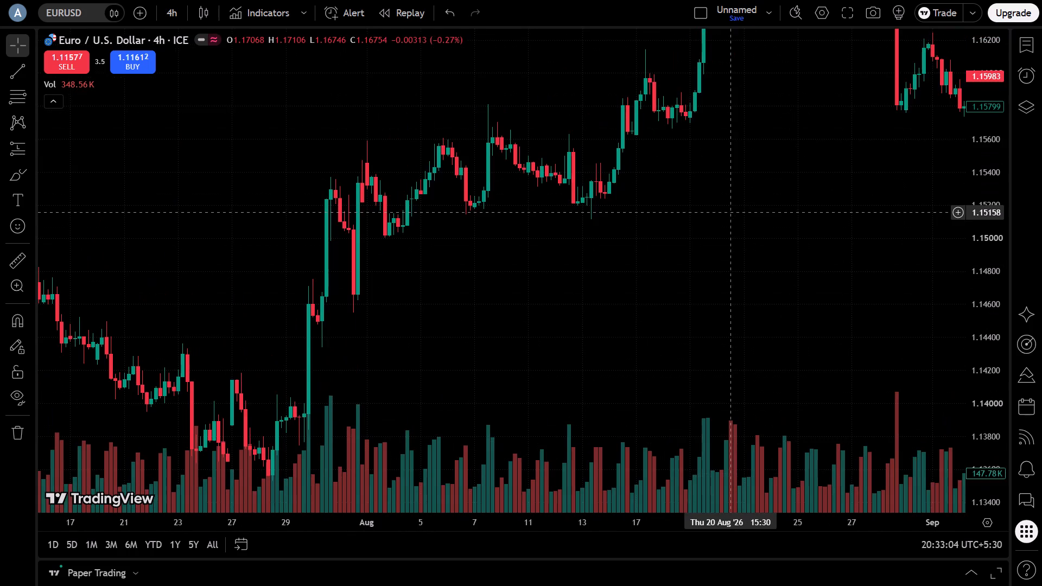
{"action": "left_click_drag", "start_coordinate": [732, 212], "coordinate": [89, 276]}
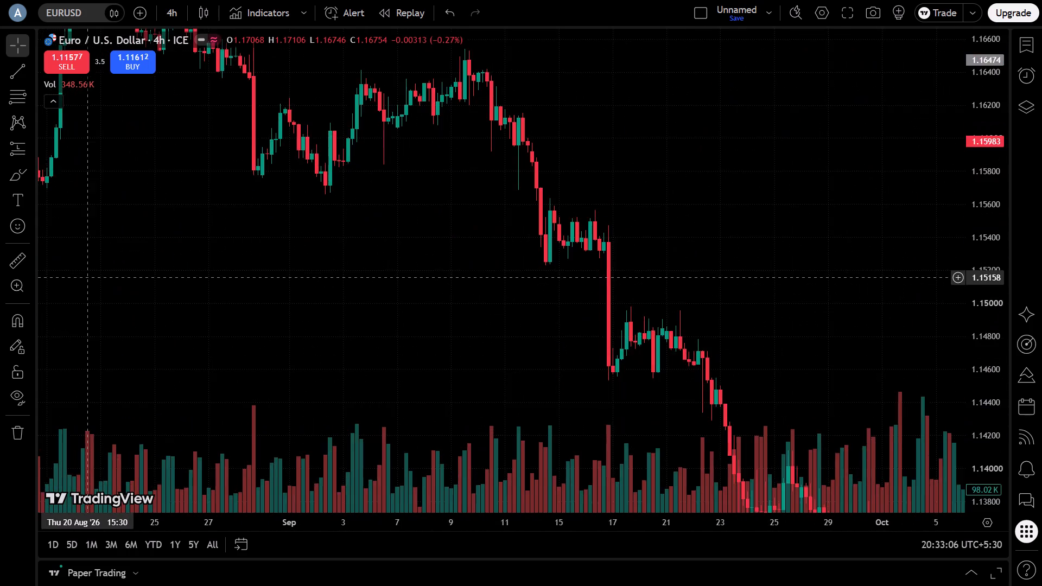
{"action": "left_click_drag", "start_coordinate": [89, 276], "coordinate": [31, 215]}
{"action": "left_click_drag", "start_coordinate": [615, 333], "coordinate": [119, 231]}
{"action": "left_click_drag", "start_coordinate": [455, 385], "coordinate": [501, 126]}
{"action": "left_click_drag", "start_coordinate": [603, 409], "coordinate": [564, 315]}
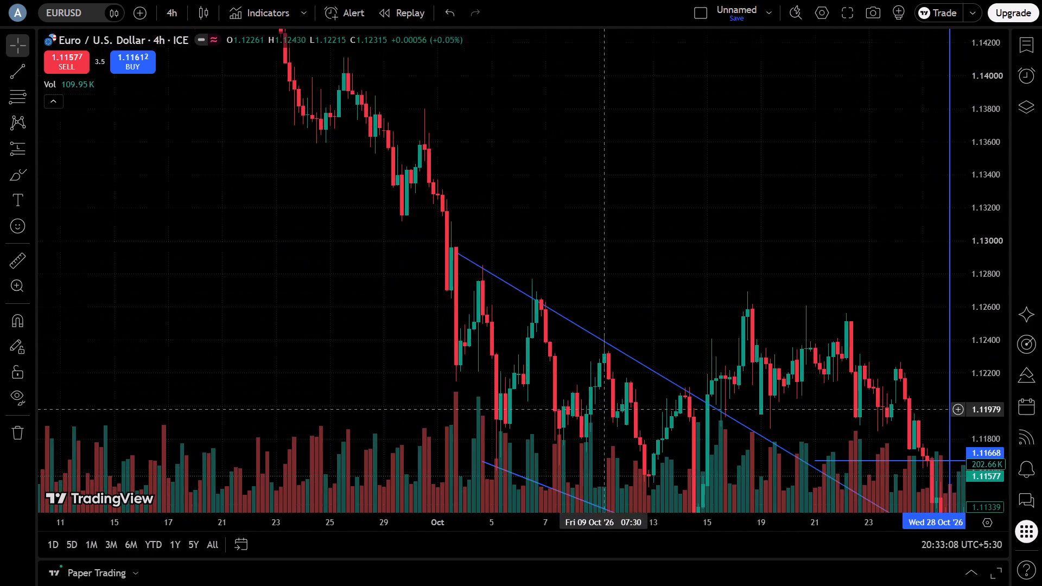
{"action": "left_click_drag", "start_coordinate": [564, 315], "coordinate": [414, 183]}
{"action": "left_click_drag", "start_coordinate": [656, 302], "coordinate": [534, 292]}
{"action": "scroll", "coordinate": [448, 221], "scroll_direction": "up", "scroll_amount": 3}
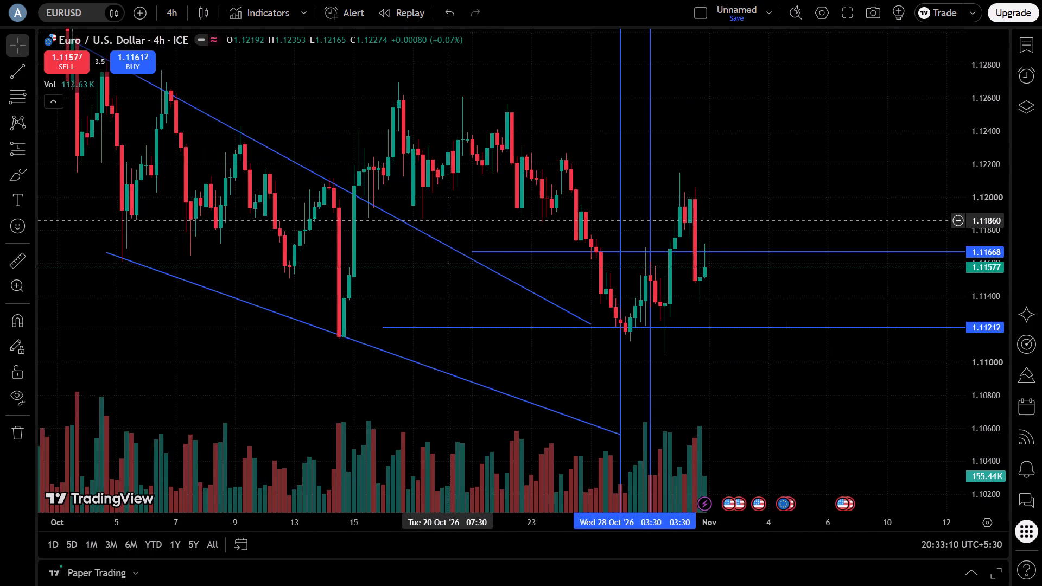
{"action": "scroll", "coordinate": [447, 220], "scroll_direction": "up", "scroll_amount": 1}
{"action": "left_click_drag", "start_coordinate": [192, 267], "coordinate": [706, 167]}
Switch the EURUSD chart to the 1-hour timeframe.
{"action": "left_click", "coordinate": [170, 19]}
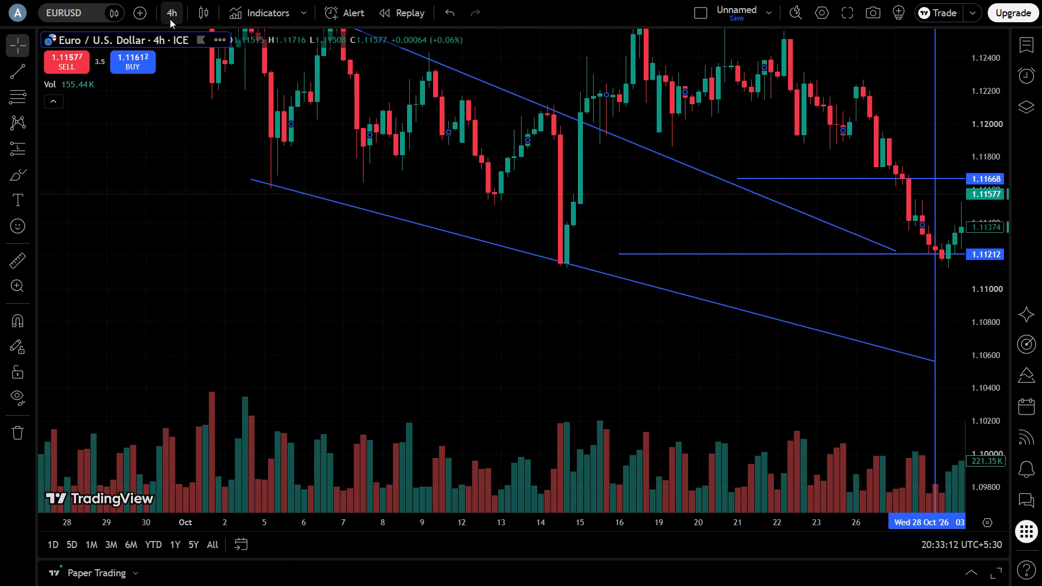
{"action": "left_click", "coordinate": [192, 527]}
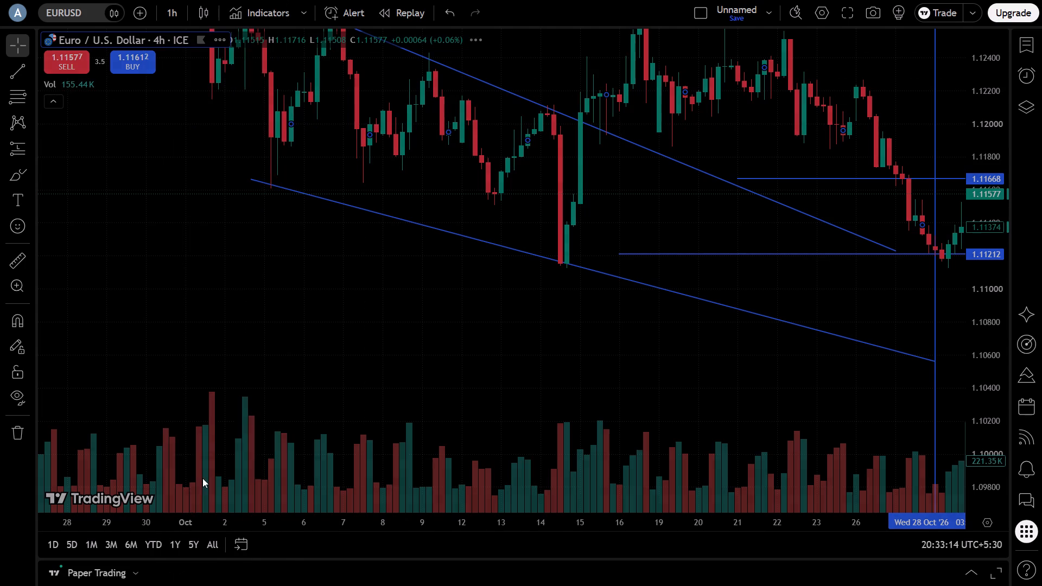
{"action": "scroll", "coordinate": [785, 288], "scroll_direction": "down", "scroll_amount": 5}
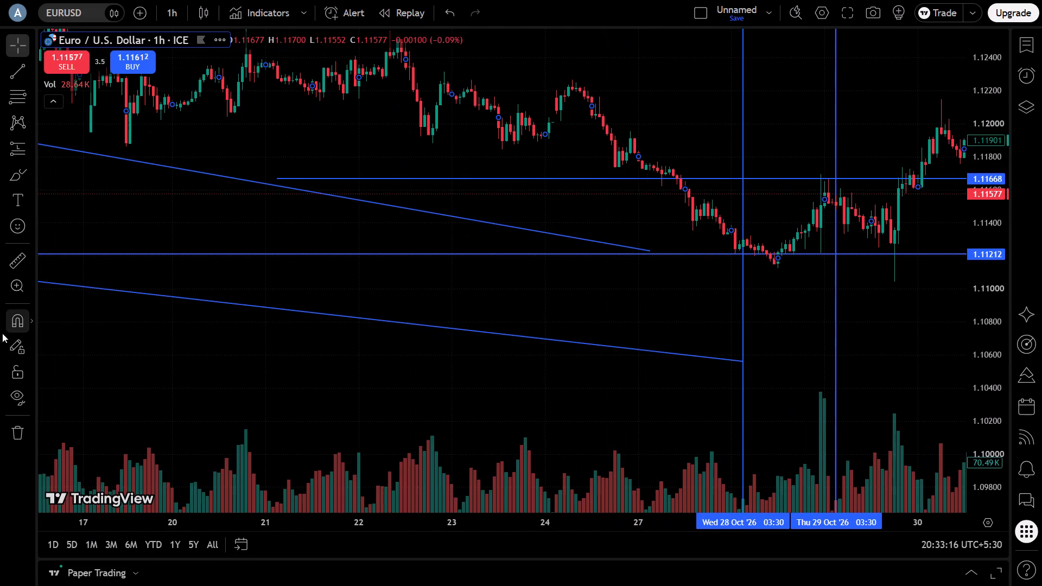
Remove all 12 drawings from the chart, including the locked ones.
{"action": "left_click", "coordinate": [17, 442]}
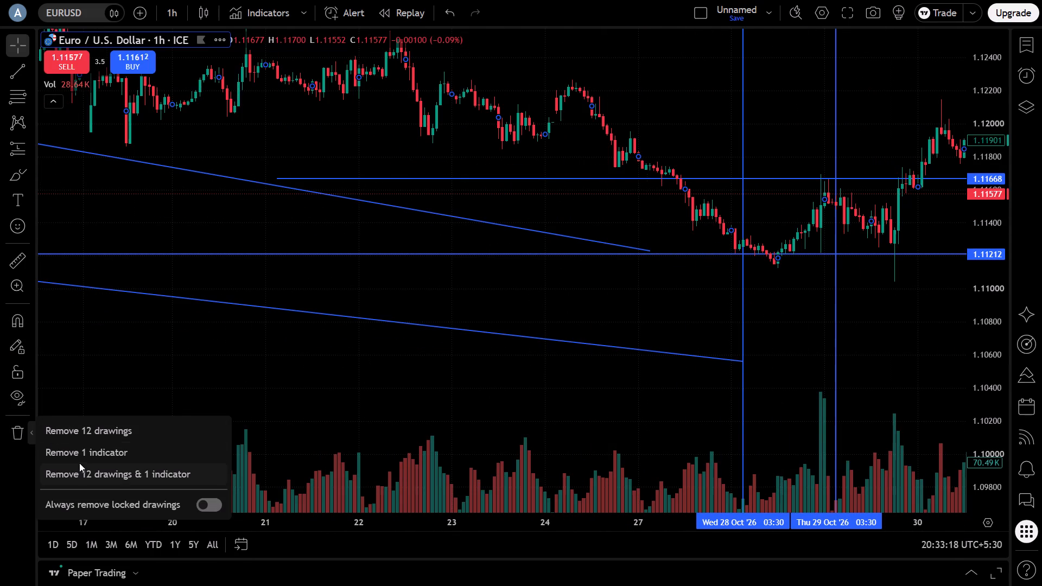
{"action": "left_click", "coordinate": [80, 439]}
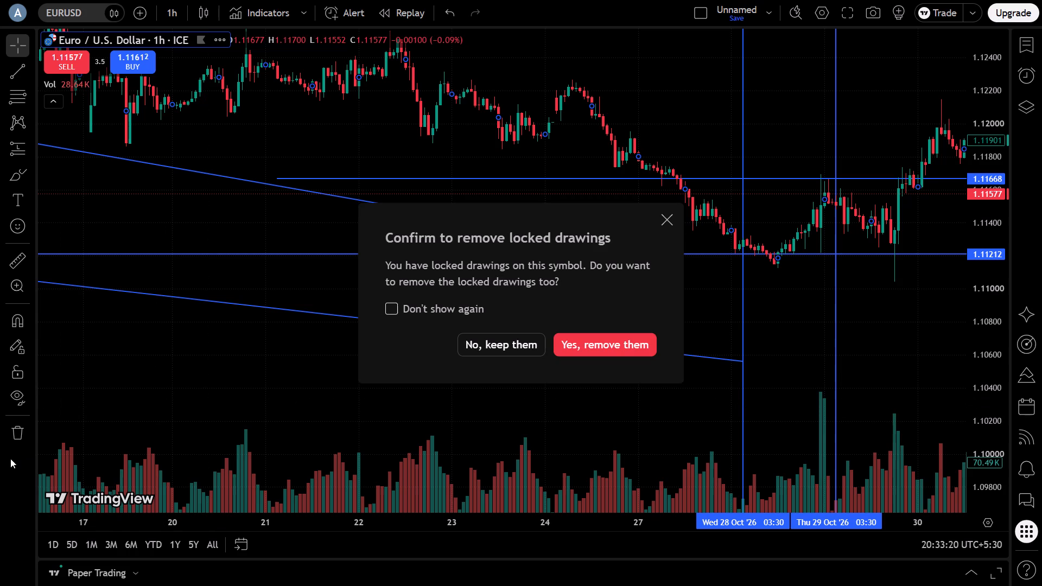
{"action": "left_click", "coordinate": [580, 351]}
Examine the cleared 1-hour chart's price action from about 9 Oct to the end of October.
{"action": "left_click_drag", "start_coordinate": [568, 308], "coordinate": [194, 308]}
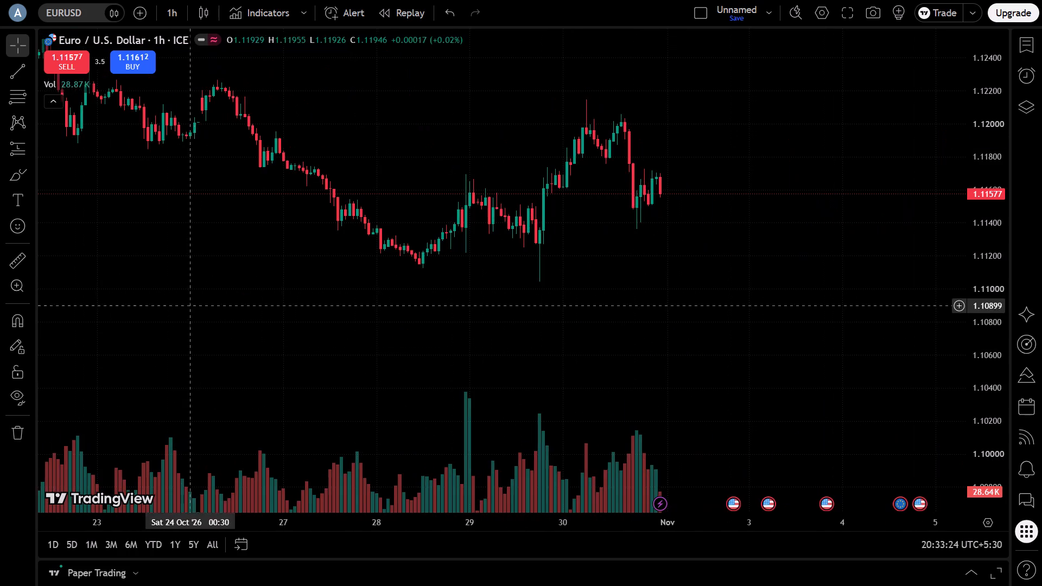
{"action": "scroll", "coordinate": [450, 291], "scroll_direction": "down", "scroll_amount": 1}
{"action": "scroll", "coordinate": [570, 292], "scroll_direction": "down", "scroll_amount": 2}
{"action": "left_click_drag", "start_coordinate": [190, 222], "coordinate": [385, 346]}
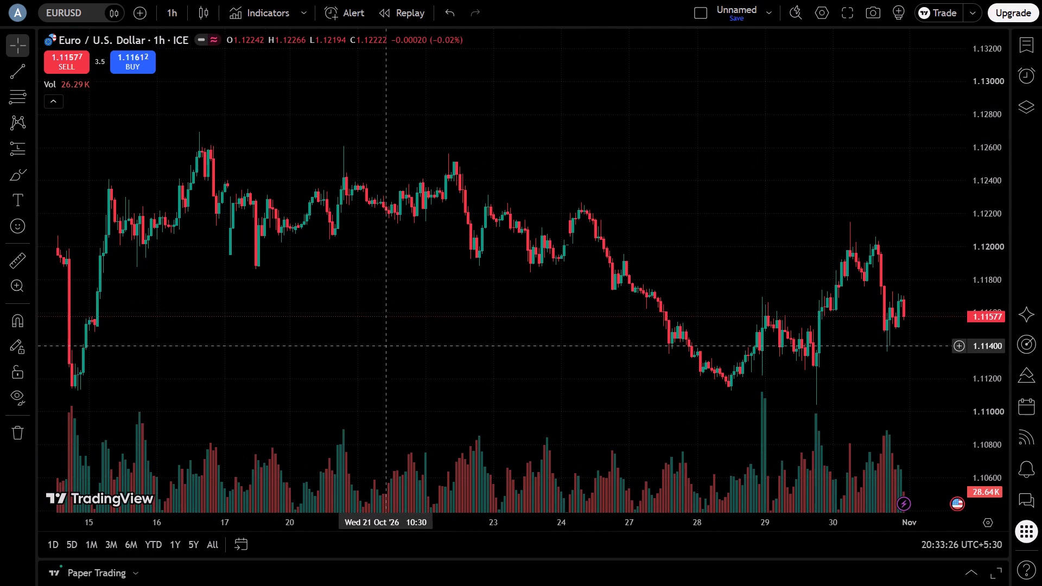
{"action": "left_click_drag", "start_coordinate": [545, 316], "coordinate": [621, 300]}
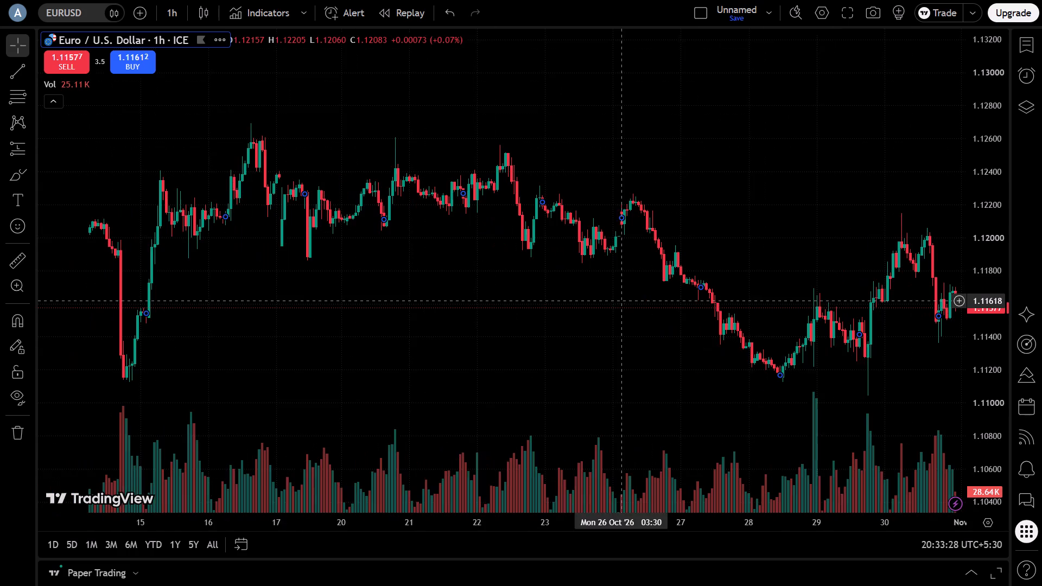
{"action": "left_click_drag", "start_coordinate": [621, 300], "coordinate": [622, 300]}
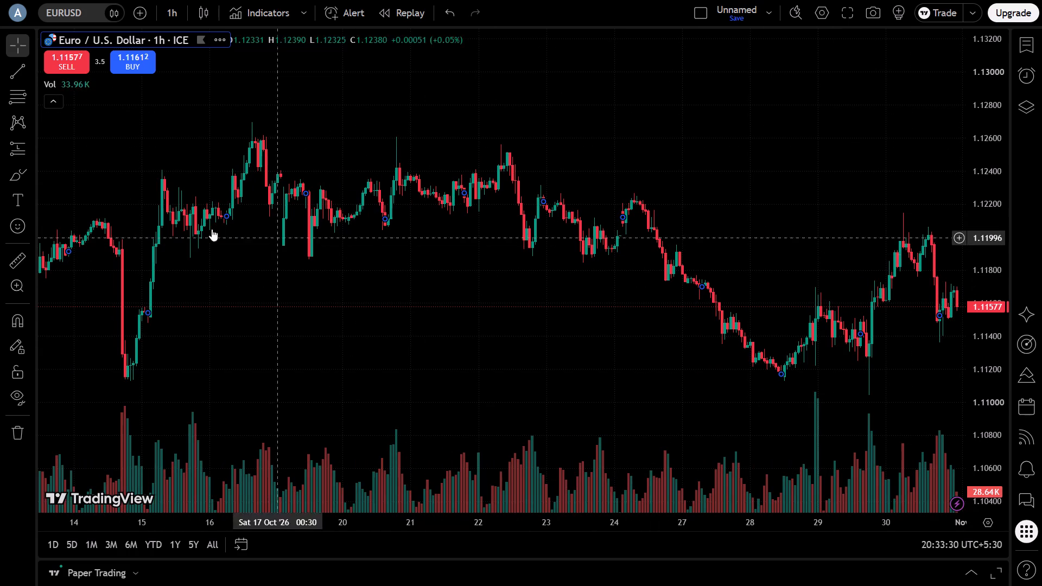
{"action": "left_click_drag", "start_coordinate": [274, 340], "coordinate": [505, 283]}
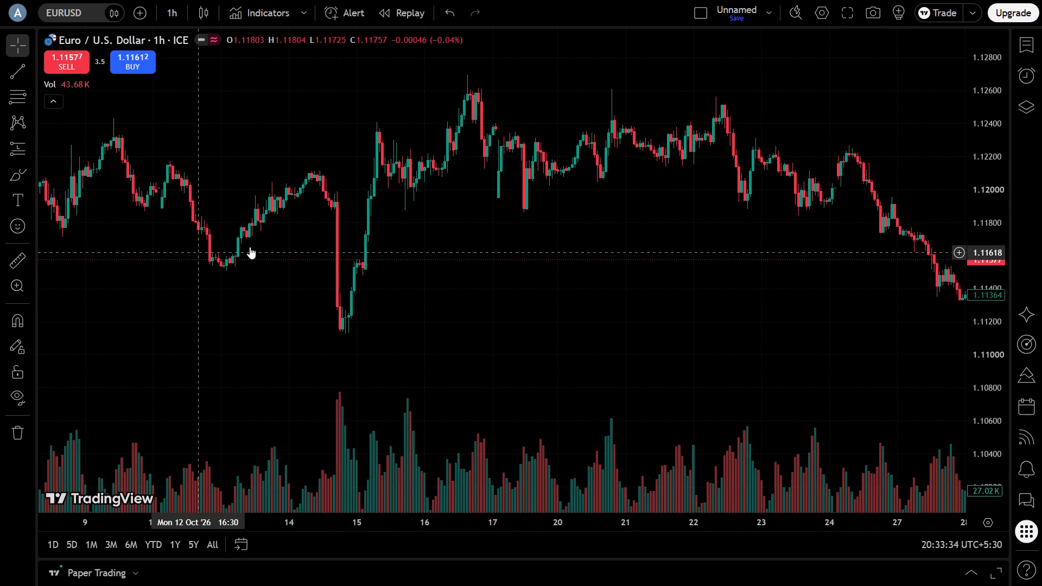
{"action": "left_click_drag", "start_coordinate": [513, 273], "coordinate": [240, 262]}
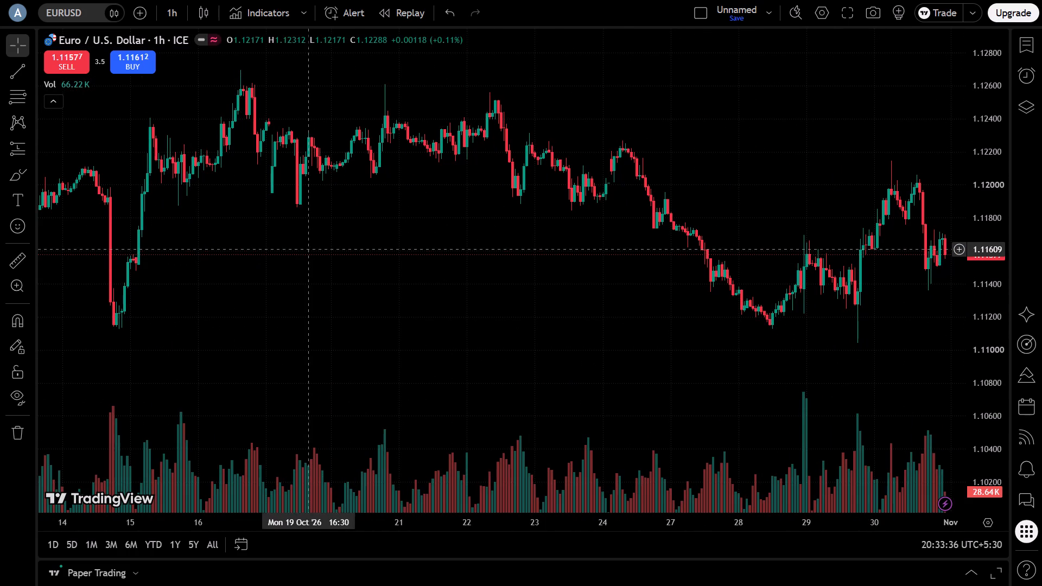
{"action": "left_click_drag", "start_coordinate": [301, 249], "coordinate": [125, 257]}
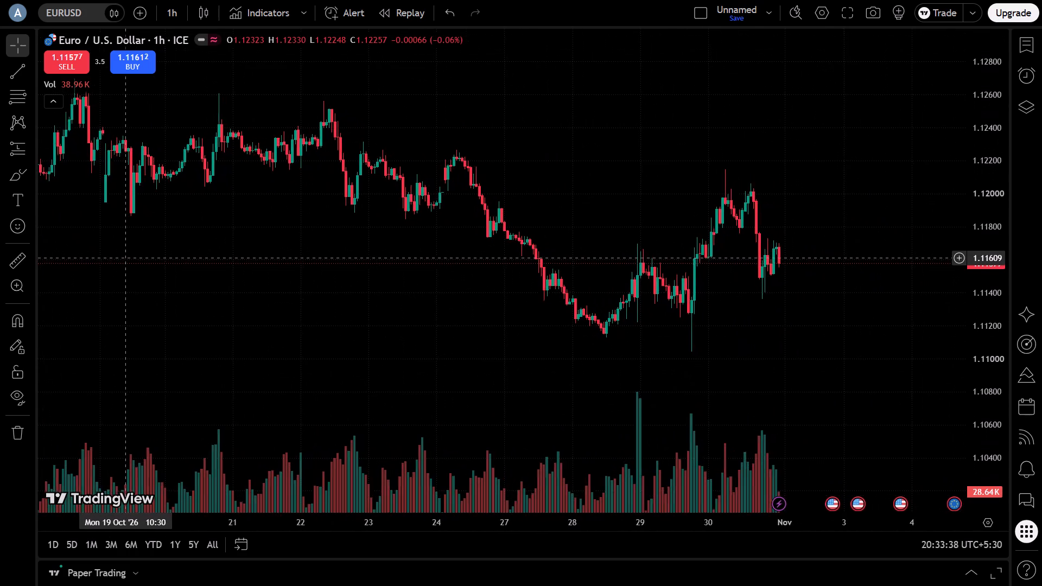
{"action": "left_click_drag", "start_coordinate": [125, 257], "coordinate": [105, 257]}
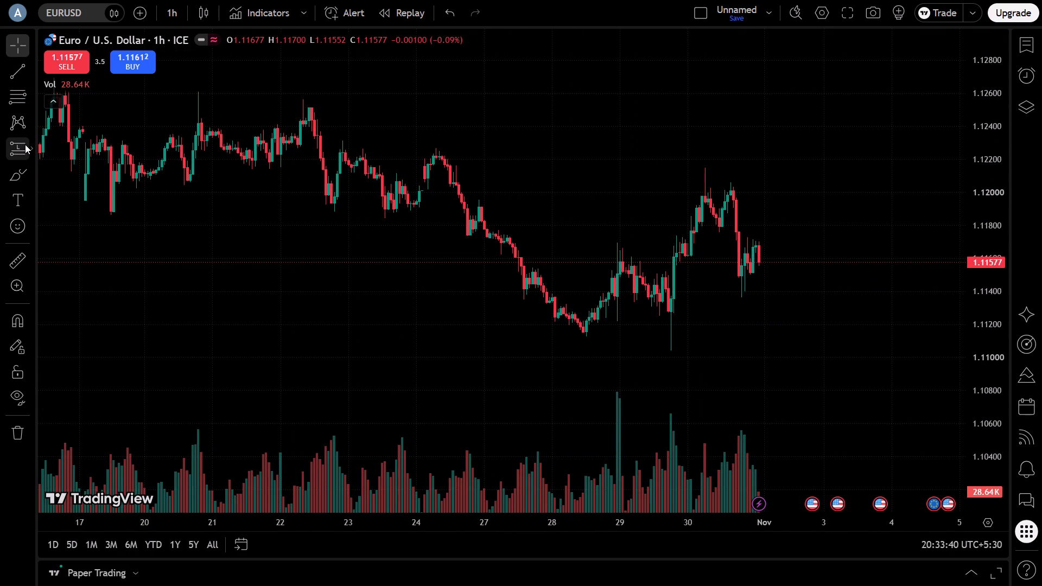
Draw a fixed range volume profile over the decline from the 26 Oct 07:30 high to the 28 Oct 11:30 low.
{"action": "left_click", "coordinate": [29, 148]}
{"action": "left_click", "coordinate": [93, 380]}
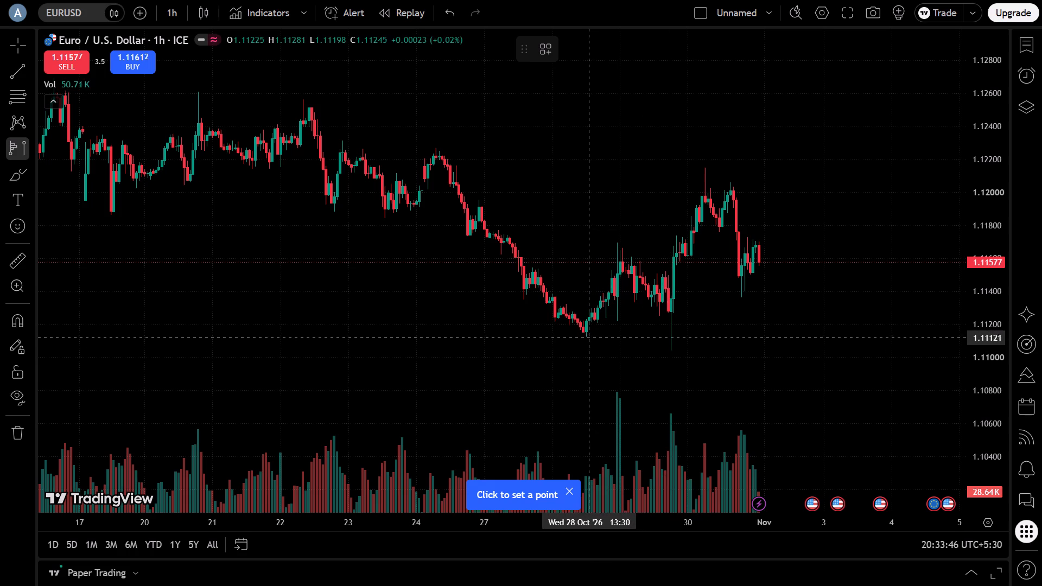
{"action": "left_click", "coordinate": [436, 151]}
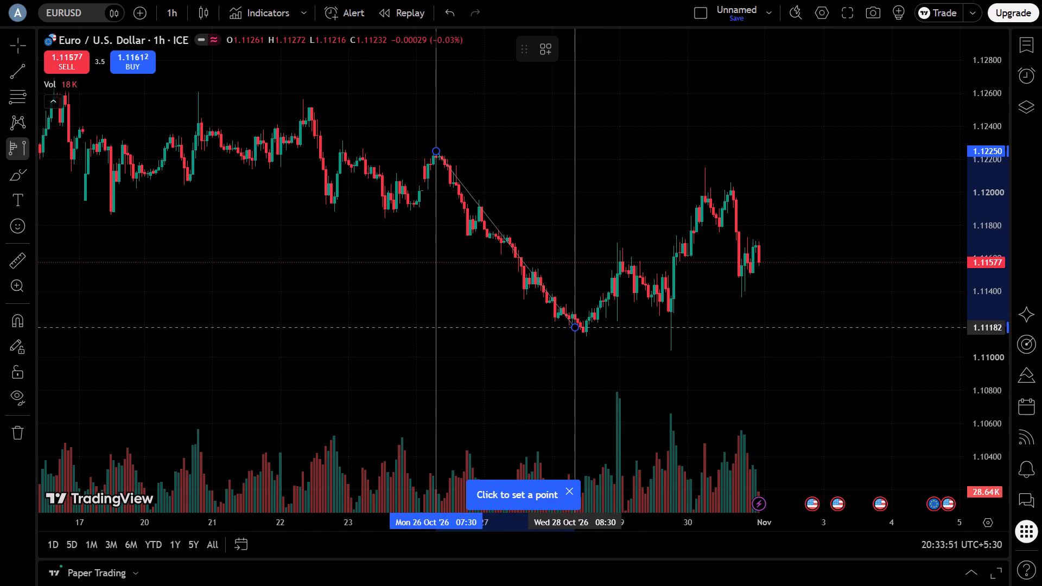
{"action": "left_click", "coordinate": [584, 334]}
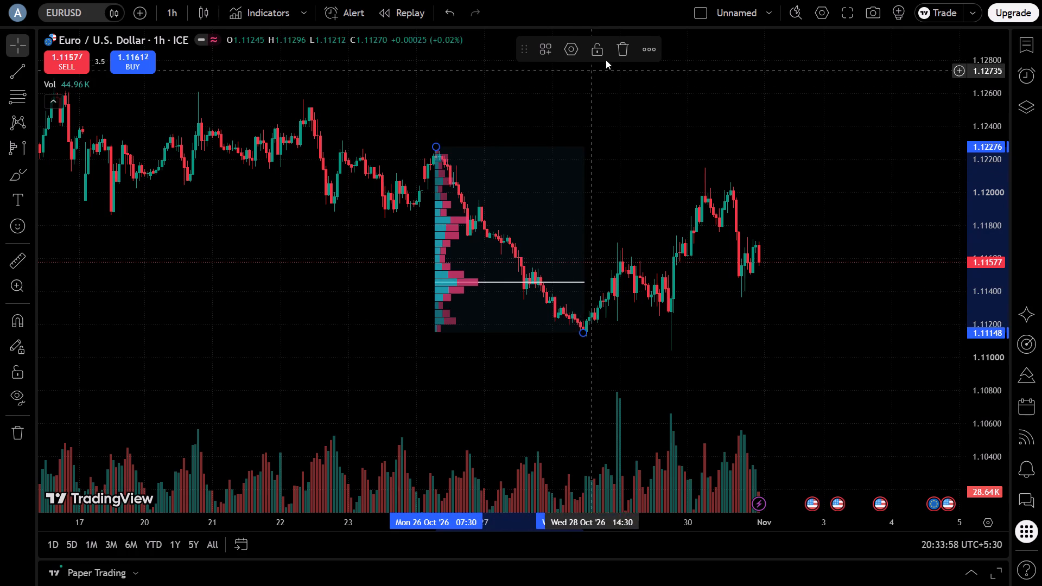
Review the volume profile's input and style settings, including its POC line options.
{"action": "left_click", "coordinate": [568, 54]}
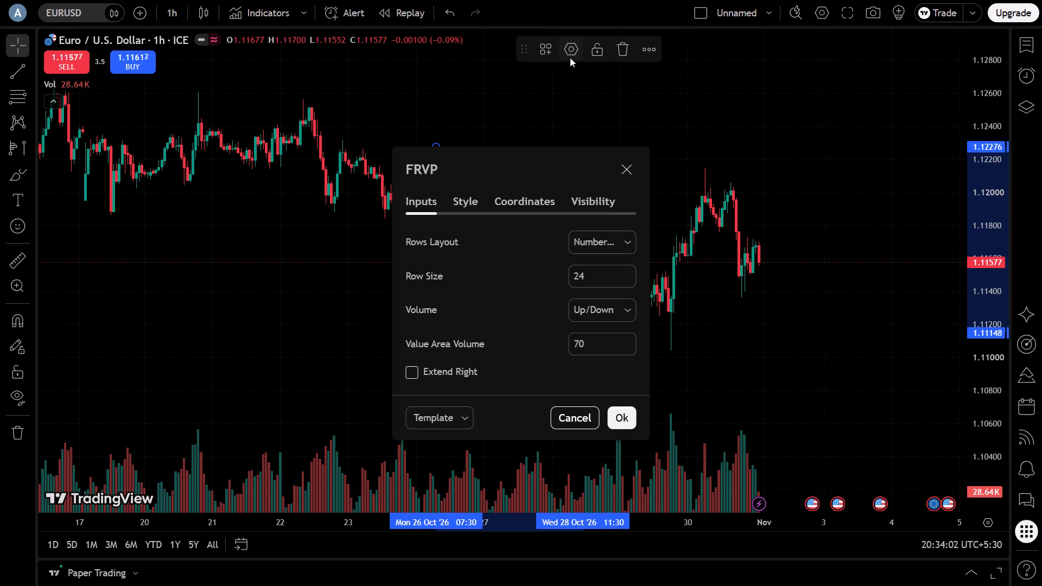
{"action": "left_click", "coordinate": [475, 204]}
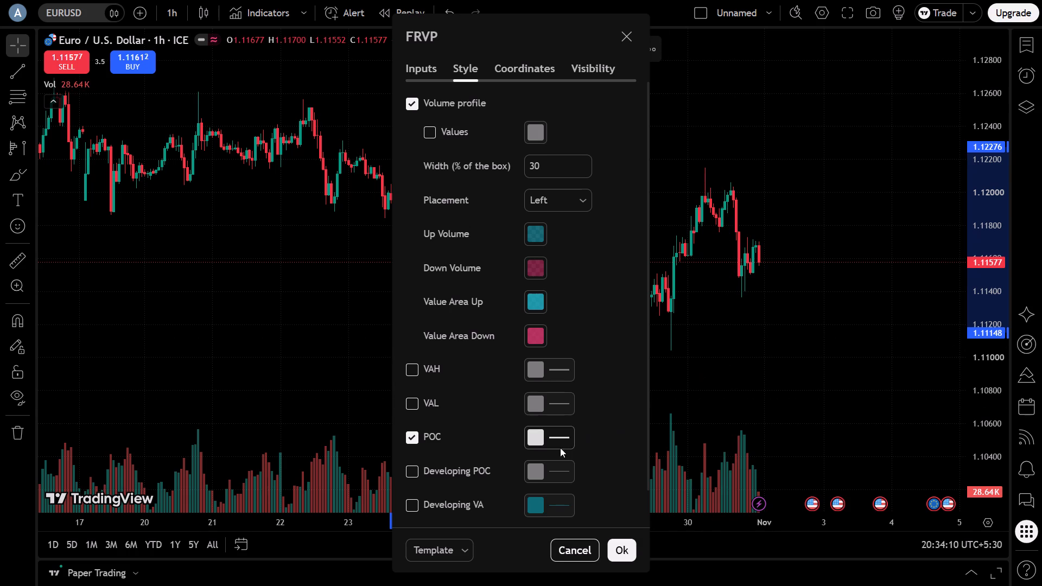
{"action": "left_click", "coordinate": [803, 275]}
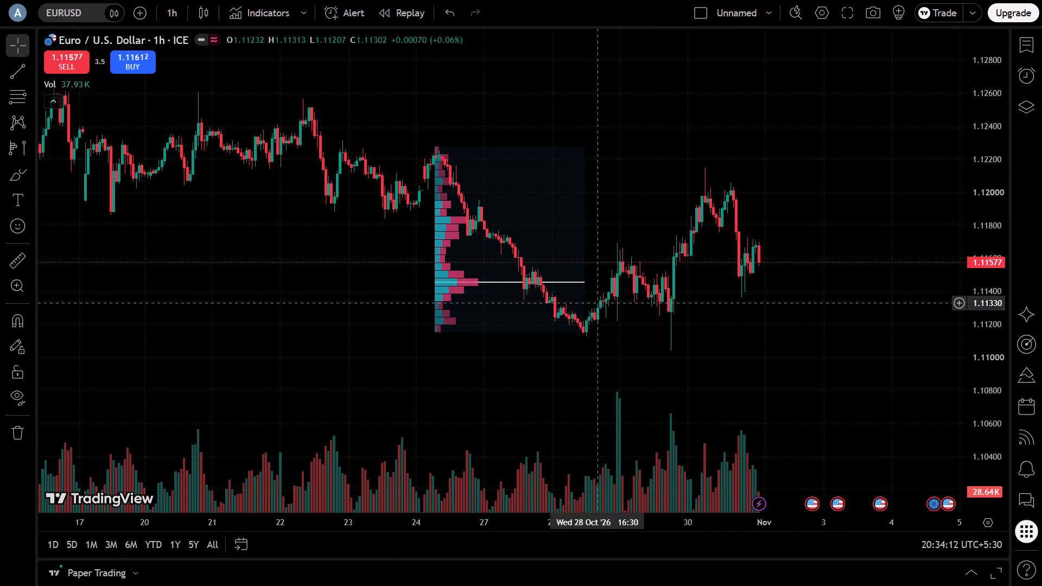
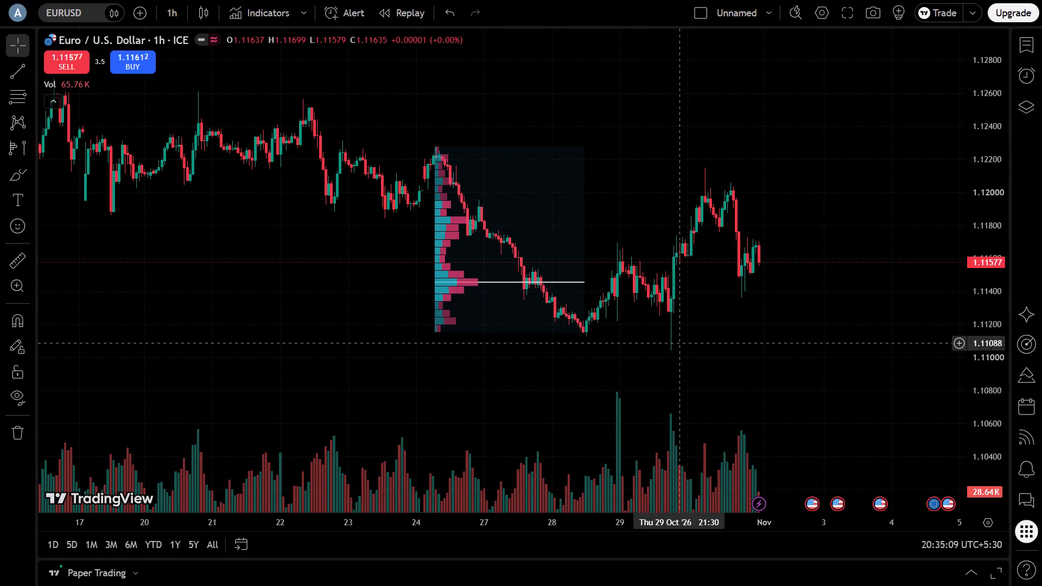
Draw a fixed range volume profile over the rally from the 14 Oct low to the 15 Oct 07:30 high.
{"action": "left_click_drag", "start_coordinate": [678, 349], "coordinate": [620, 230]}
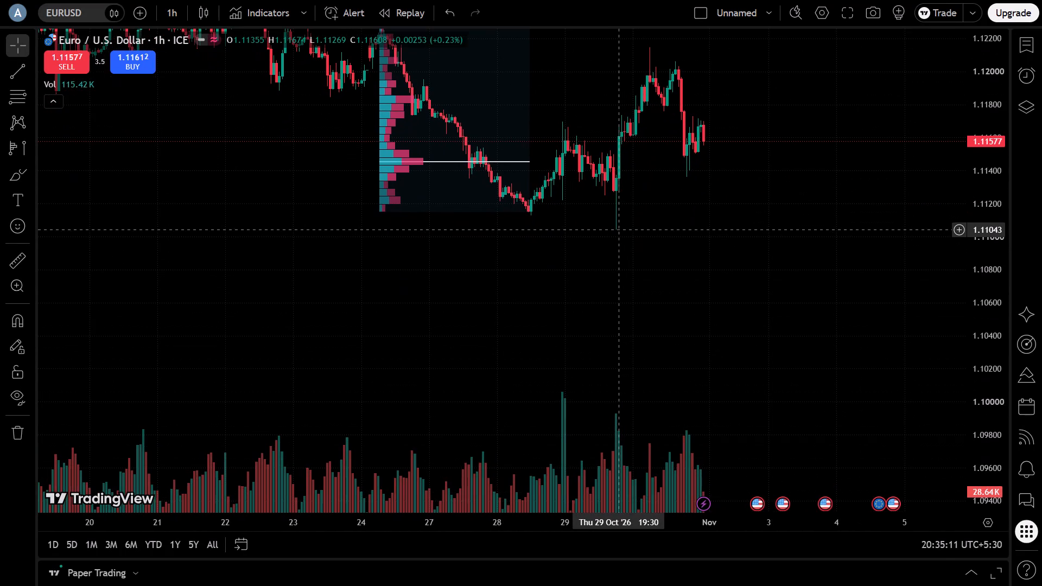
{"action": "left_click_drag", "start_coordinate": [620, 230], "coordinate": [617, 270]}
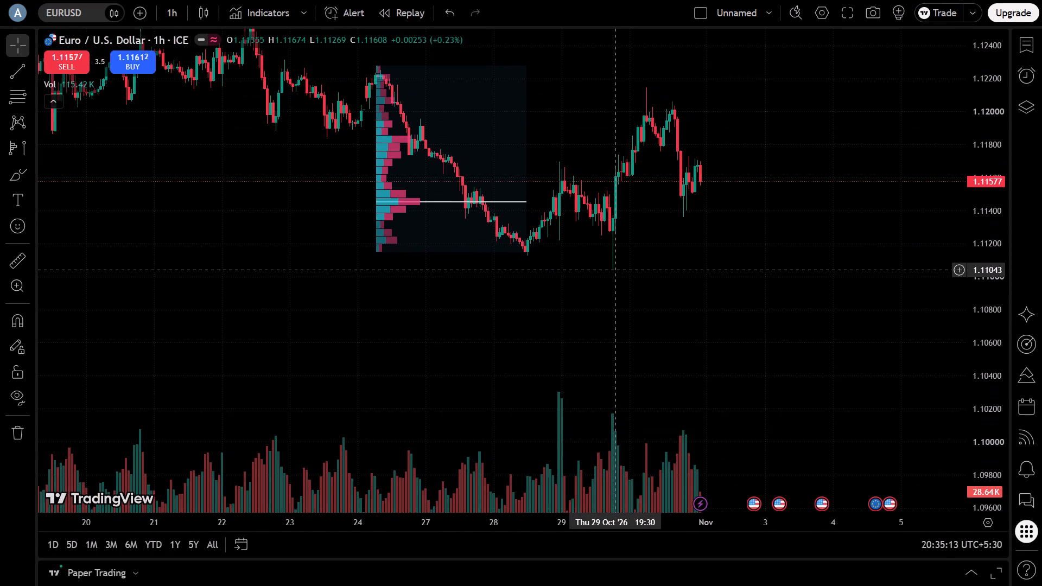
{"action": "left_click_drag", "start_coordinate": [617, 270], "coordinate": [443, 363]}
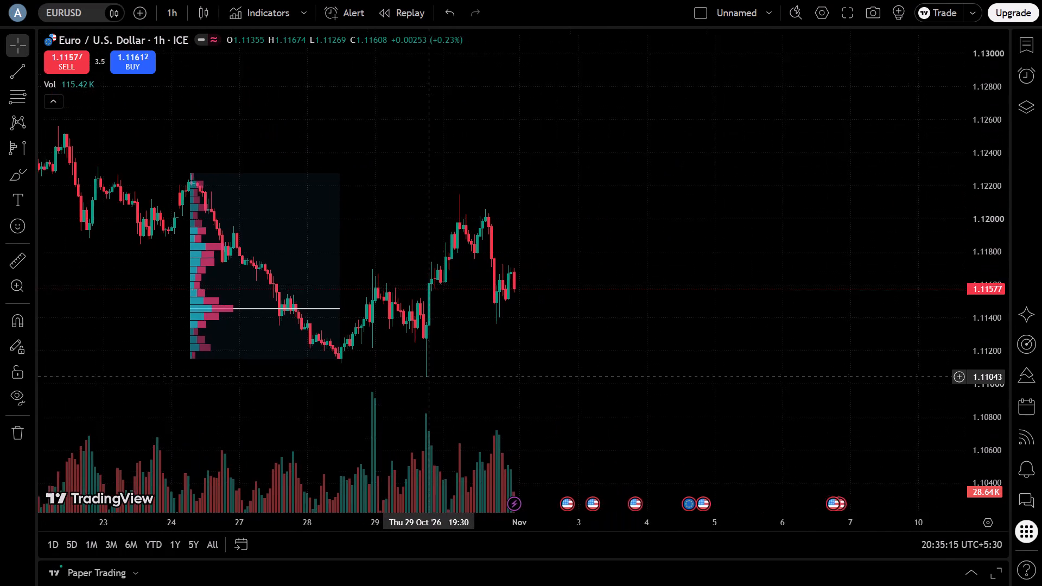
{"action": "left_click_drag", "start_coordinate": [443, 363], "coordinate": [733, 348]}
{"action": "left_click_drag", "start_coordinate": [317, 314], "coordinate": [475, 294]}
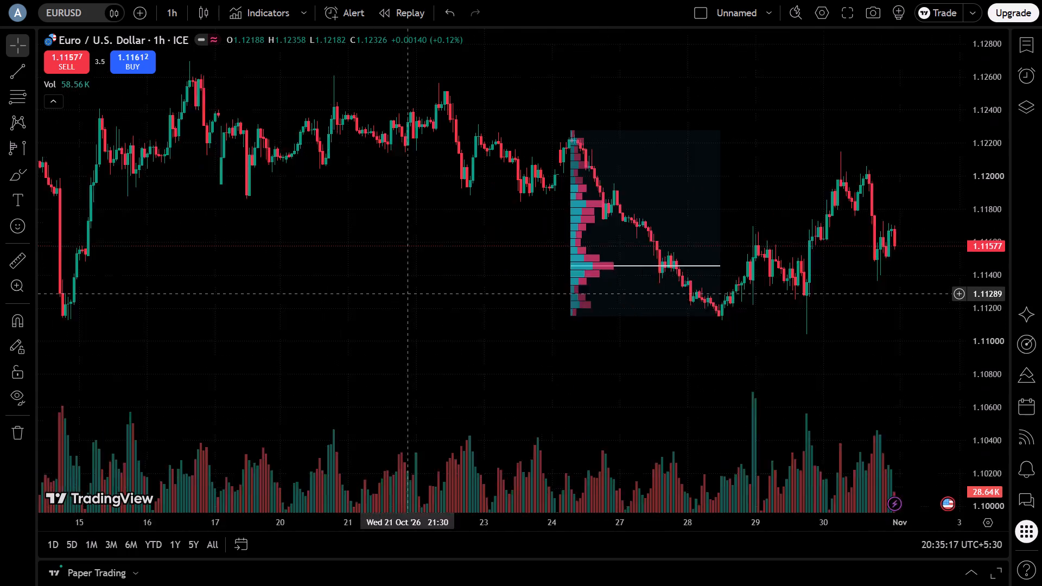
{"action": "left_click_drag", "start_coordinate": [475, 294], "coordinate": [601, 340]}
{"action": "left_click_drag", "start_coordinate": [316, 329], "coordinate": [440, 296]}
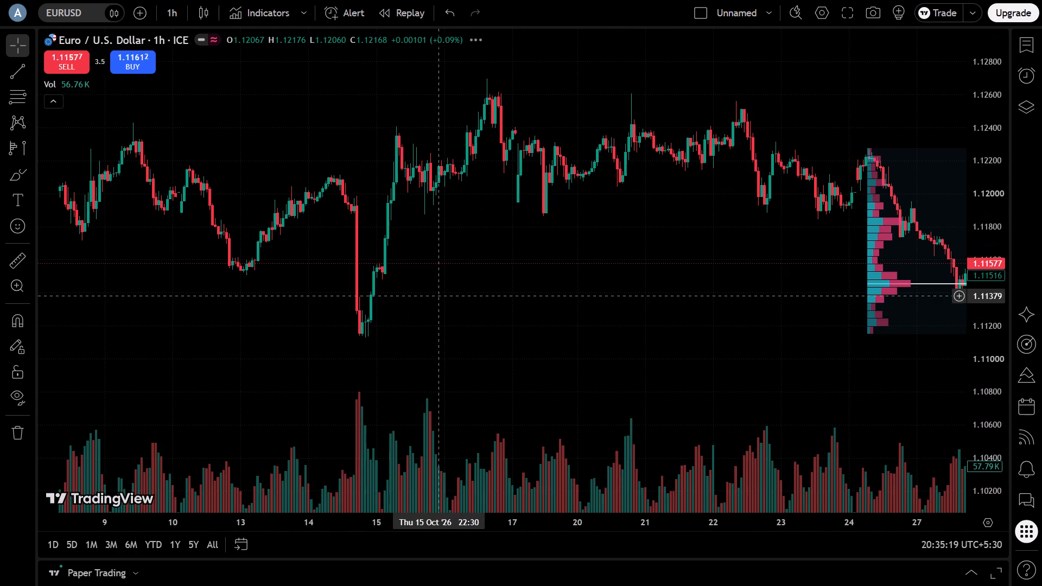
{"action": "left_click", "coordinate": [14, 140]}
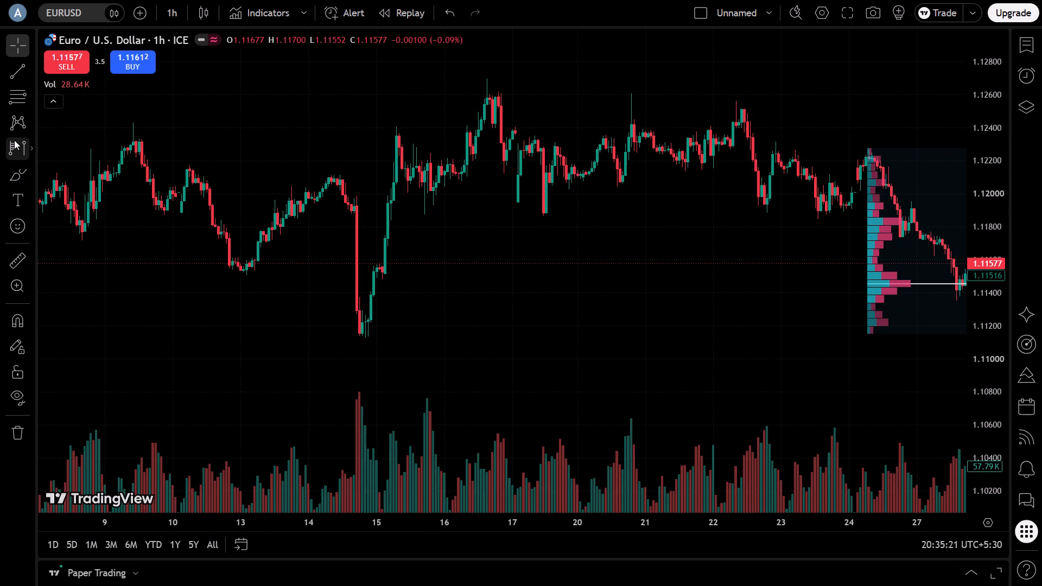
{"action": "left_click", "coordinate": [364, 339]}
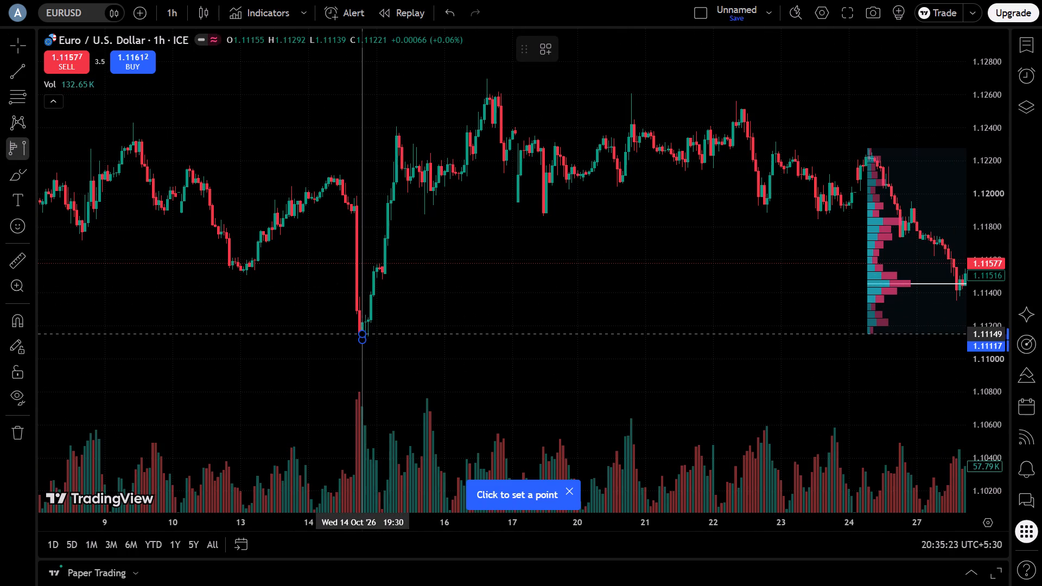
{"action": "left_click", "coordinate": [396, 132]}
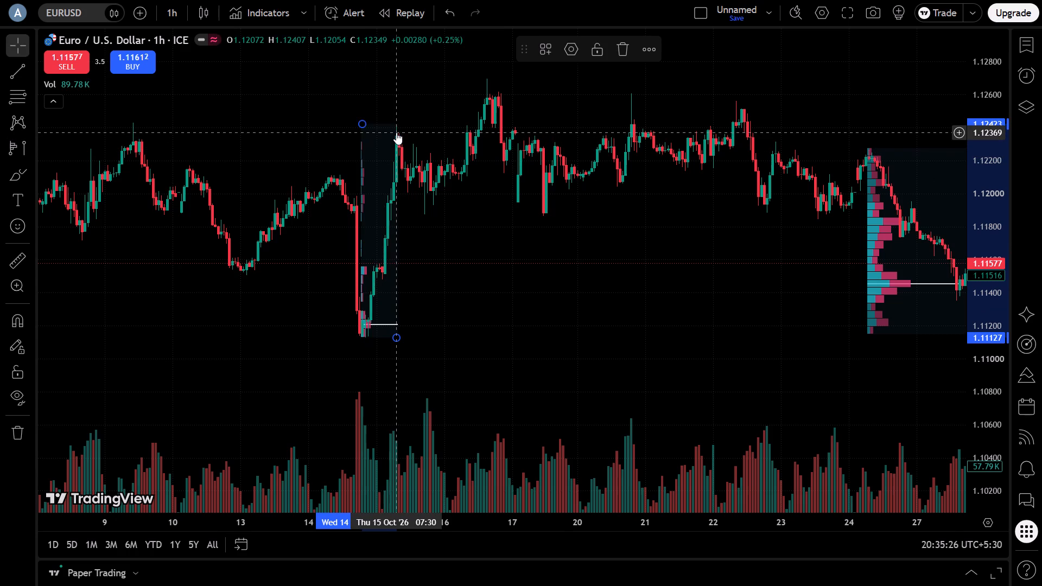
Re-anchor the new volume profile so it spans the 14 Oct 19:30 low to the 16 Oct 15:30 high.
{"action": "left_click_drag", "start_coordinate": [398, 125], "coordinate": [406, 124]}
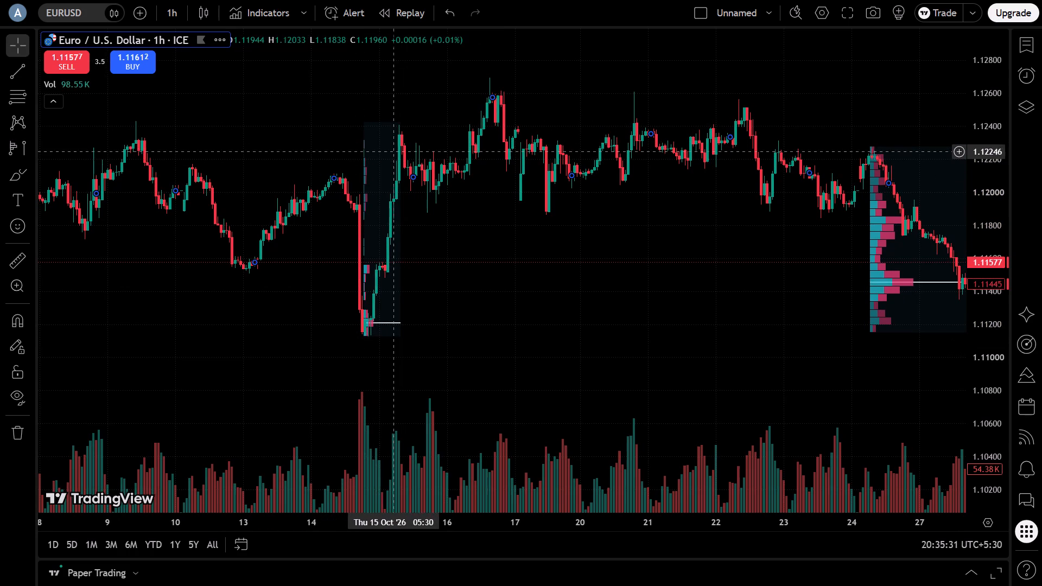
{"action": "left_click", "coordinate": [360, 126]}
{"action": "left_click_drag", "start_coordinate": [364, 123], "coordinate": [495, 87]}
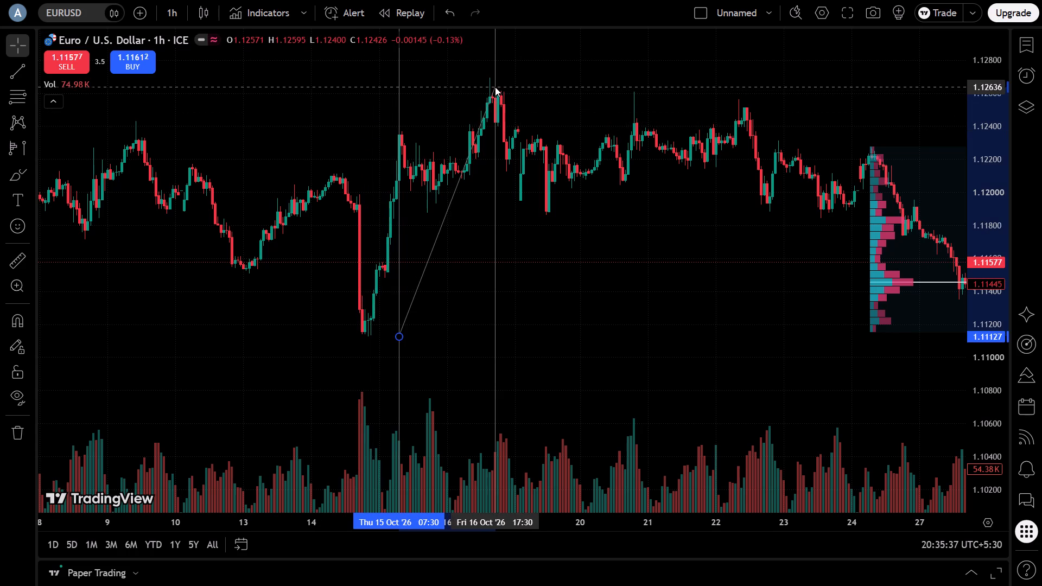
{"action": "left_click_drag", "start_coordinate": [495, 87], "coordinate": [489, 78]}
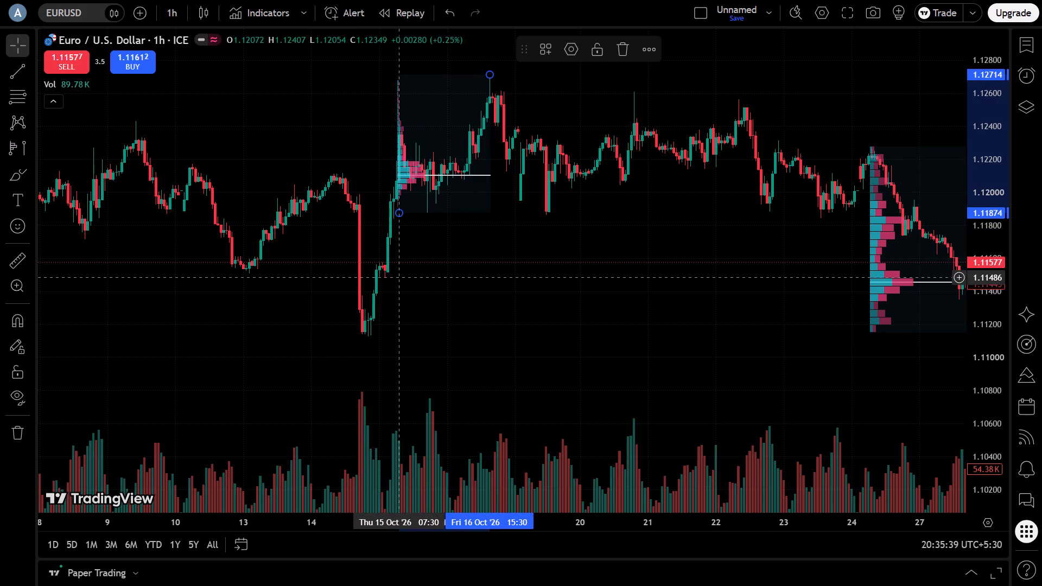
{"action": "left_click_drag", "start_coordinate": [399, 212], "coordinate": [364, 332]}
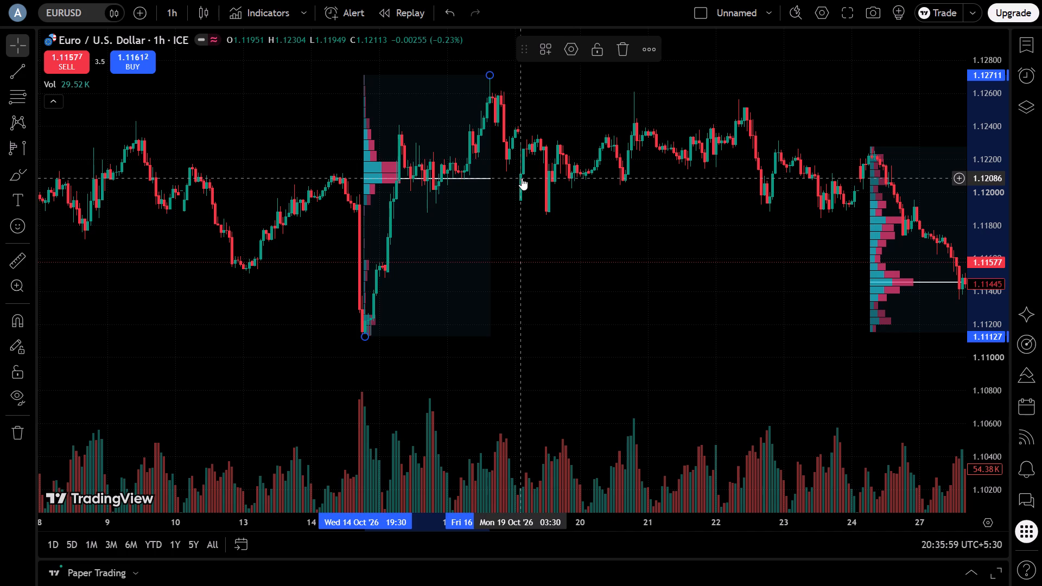
Examine the 1-hour price action from late September through October, focusing on the swings before the 14 Oct low.
{"action": "left_click_drag", "start_coordinate": [712, 216], "coordinate": [421, 262]}
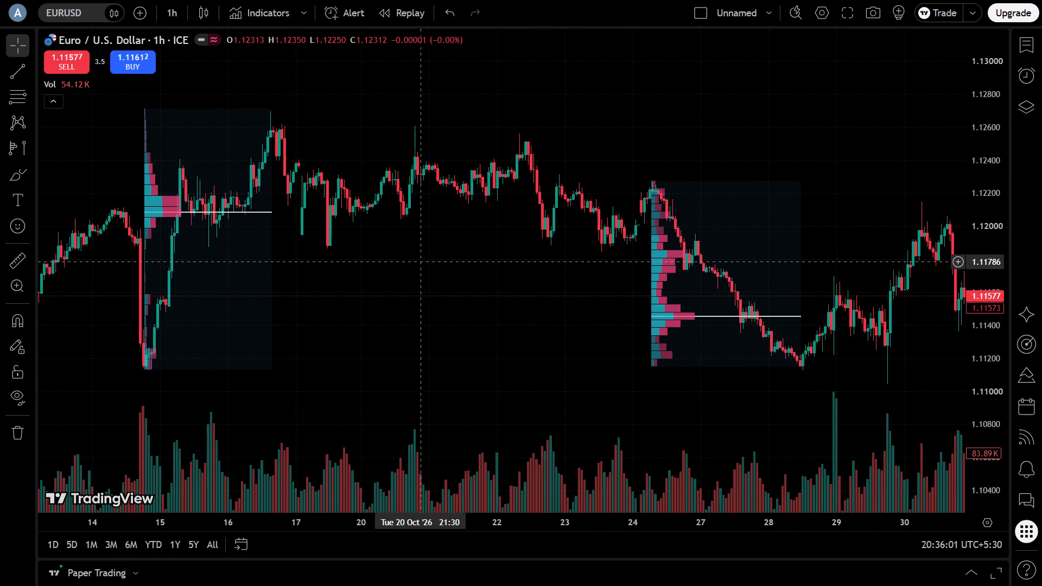
{"action": "left_click_drag", "start_coordinate": [421, 262], "coordinate": [270, 136]}
{"action": "left_click_drag", "start_coordinate": [272, 221], "coordinate": [646, 269]}
{"action": "left_click_drag", "start_coordinate": [285, 311], "coordinate": [483, 298]}
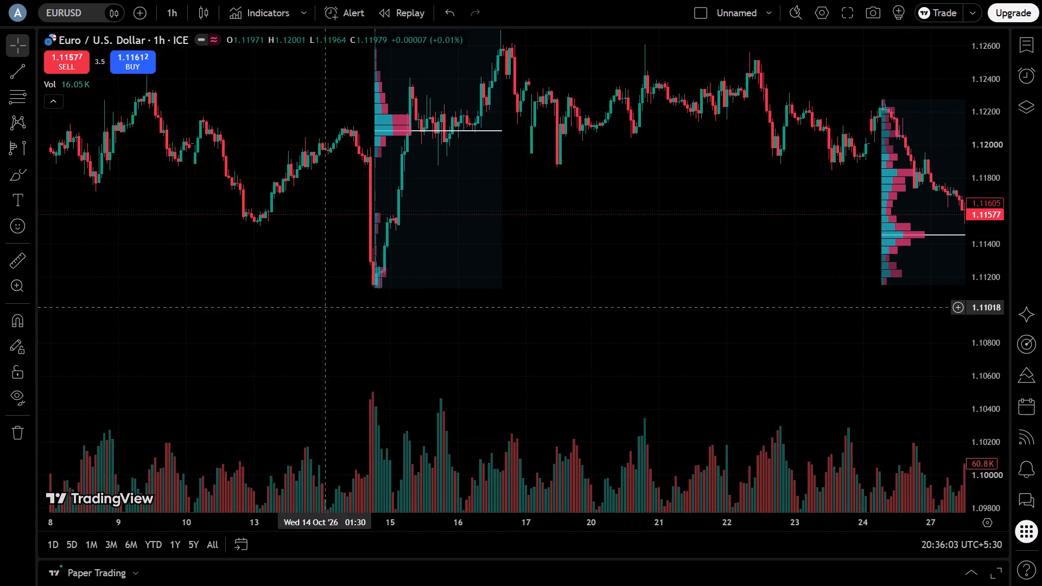
{"action": "left_click_drag", "start_coordinate": [483, 298], "coordinate": [606, 298]}
{"action": "left_click_drag", "start_coordinate": [171, 295], "coordinate": [409, 343]}
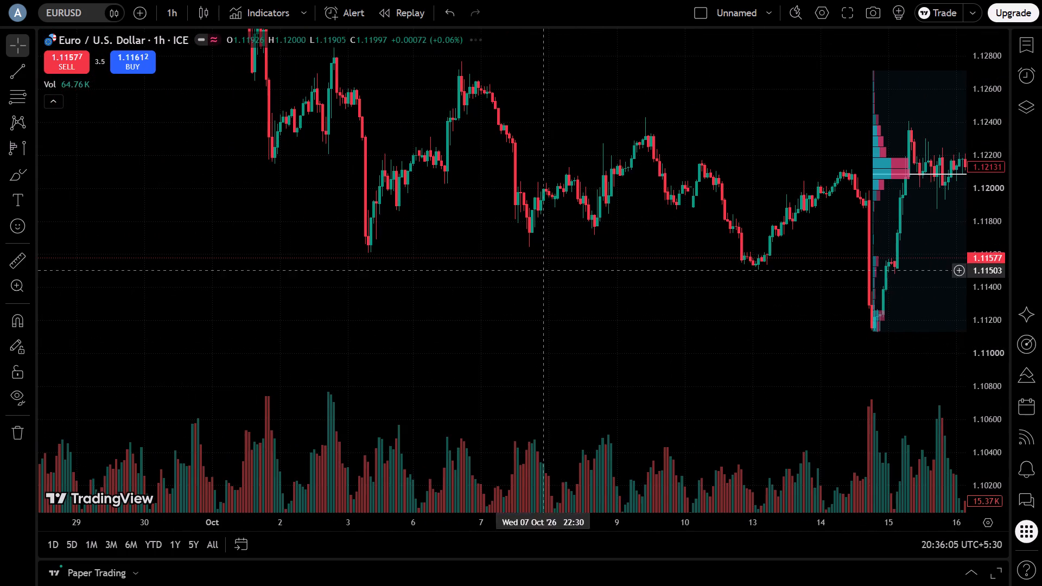
{"action": "scroll", "coordinate": [562, 253], "scroll_direction": "down", "scroll_amount": 1}
{"action": "left_click_drag", "start_coordinate": [981, 223], "coordinate": [993, 382]}
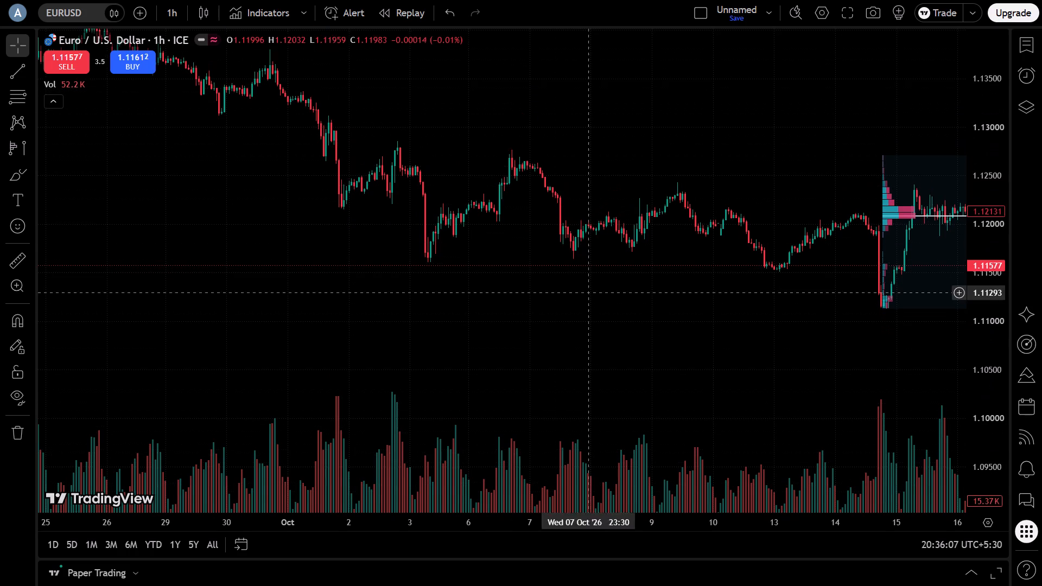
{"action": "left_click_drag", "start_coordinate": [558, 284], "coordinate": [238, 253]}
{"action": "scroll", "coordinate": [238, 241], "scroll_direction": "up", "scroll_amount": 1}
{"action": "left_click_drag", "start_coordinate": [228, 241], "coordinate": [570, 249]}
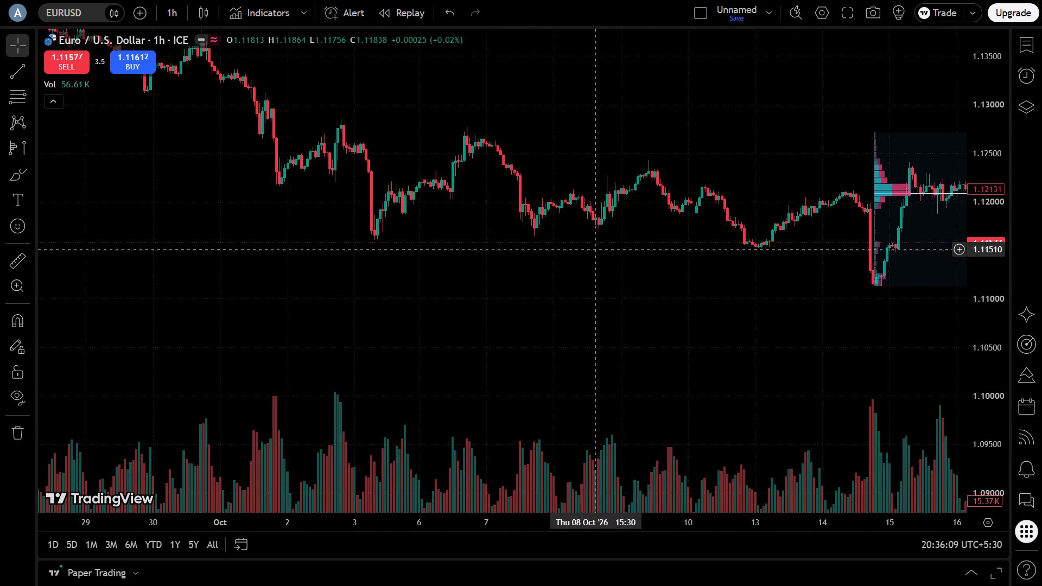
{"action": "left_click_drag", "start_coordinate": [1005, 314], "coordinate": [975, 264]}
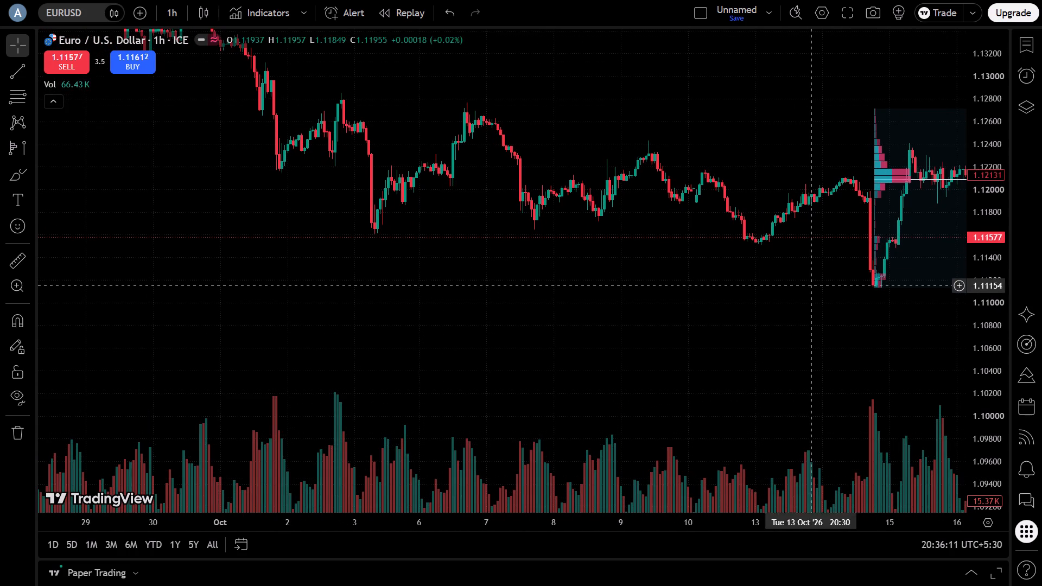
{"action": "left_click_drag", "start_coordinate": [425, 261], "coordinate": [533, 284]}
{"action": "scroll", "coordinate": [535, 284], "scroll_direction": "down", "scroll_amount": 1}
{"action": "left_click_drag", "start_coordinate": [317, 180], "coordinate": [341, 222]}
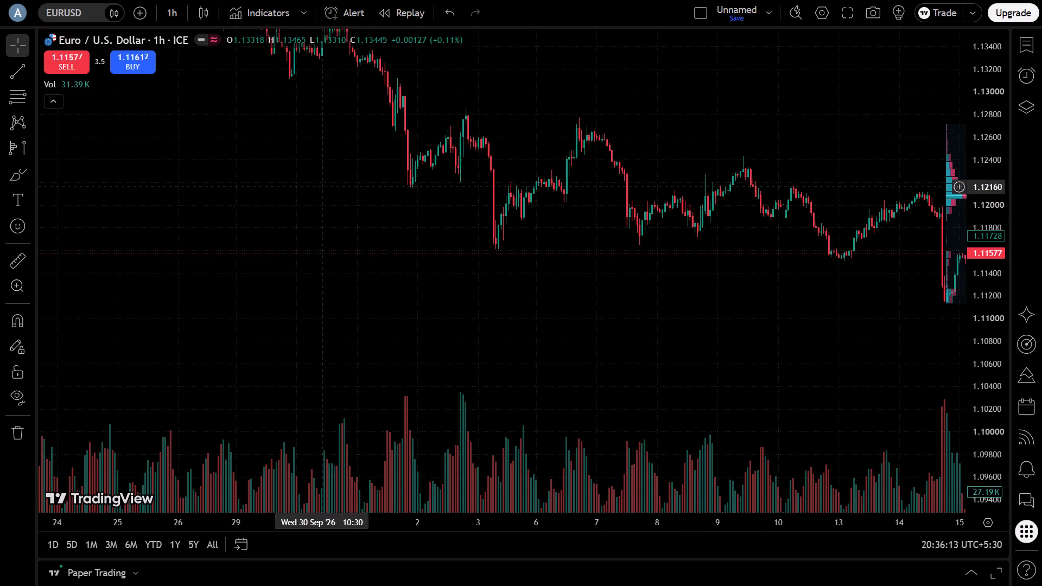
{"action": "left_click_drag", "start_coordinate": [341, 222], "coordinate": [190, 193]}
Draw a lower trend line from the 5 Oct 08:30 low at about 1.1161 to 16 Oct 12:30 at about 1.1142.
{"action": "left_click", "coordinate": [16, 80]}
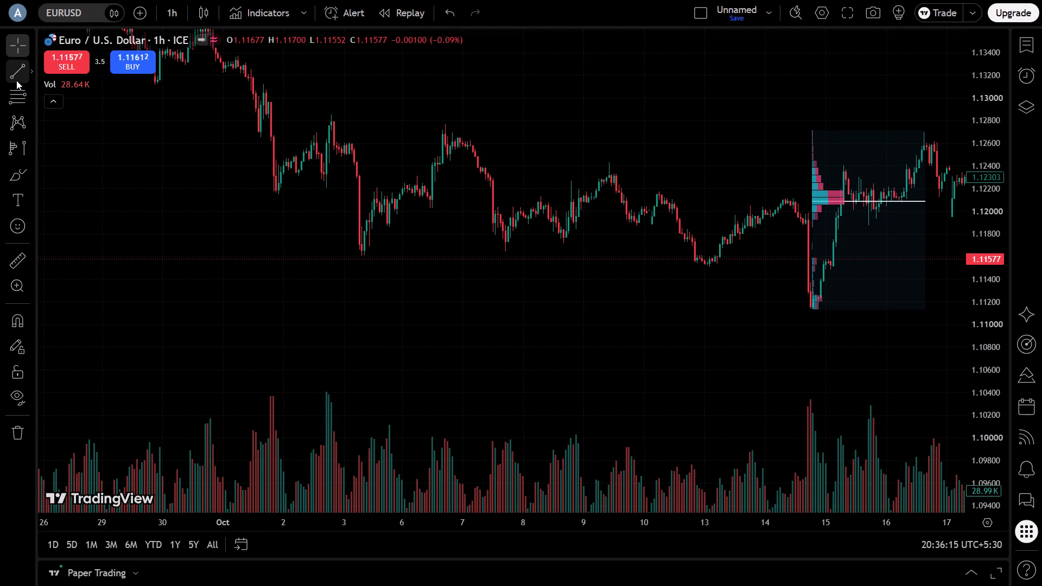
{"action": "left_click", "coordinate": [361, 255]}
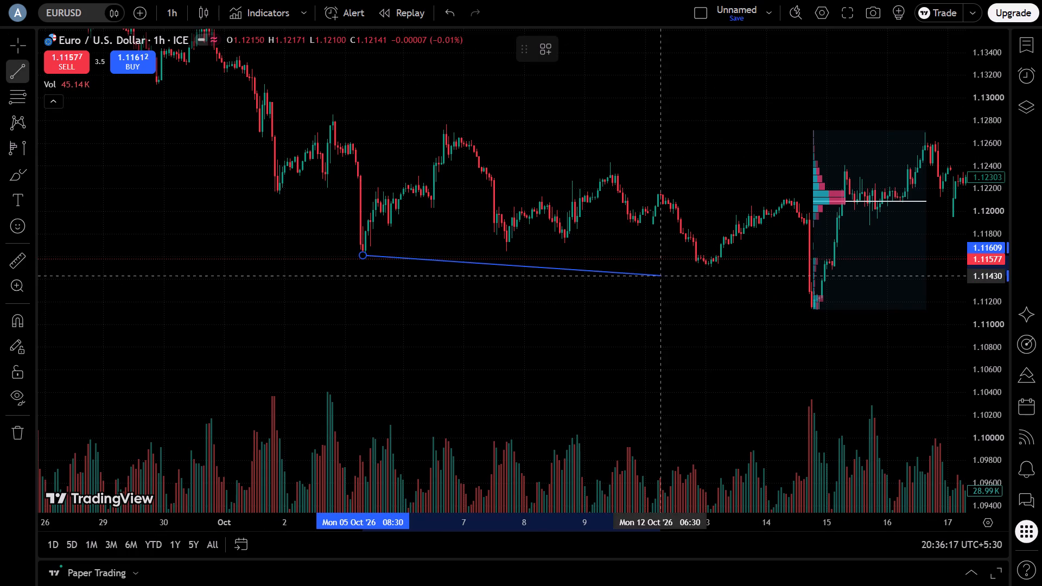
{"action": "left_click", "coordinate": [917, 277]}
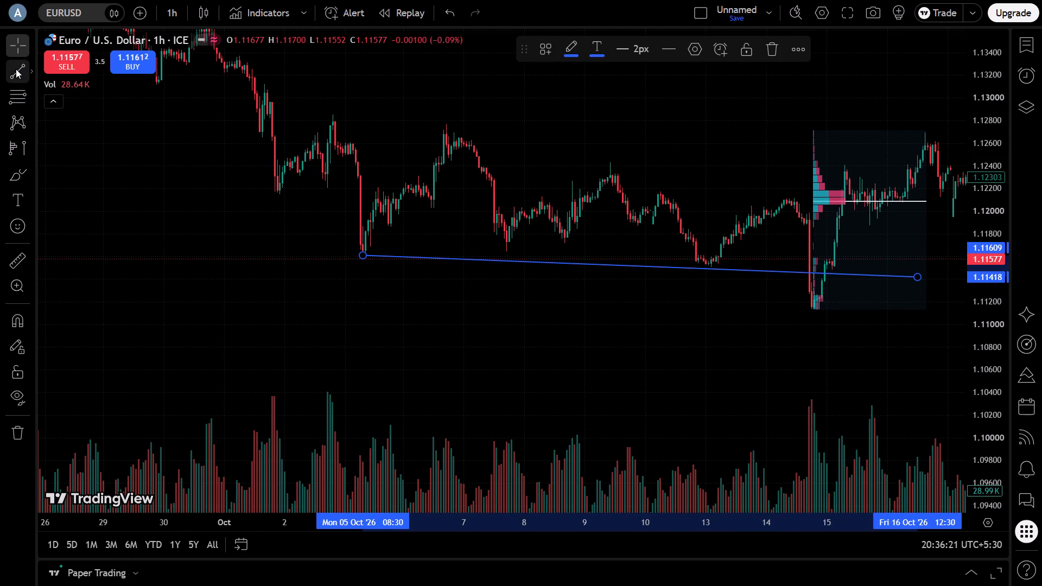
Draw an upper trend line over the swing highs from 1 Oct 20:30 at about 1.1291 to 16 Oct 03:30 at about 1.1206.
{"action": "left_click", "coordinate": [16, 69]}
{"action": "left_click", "coordinate": [274, 108]}
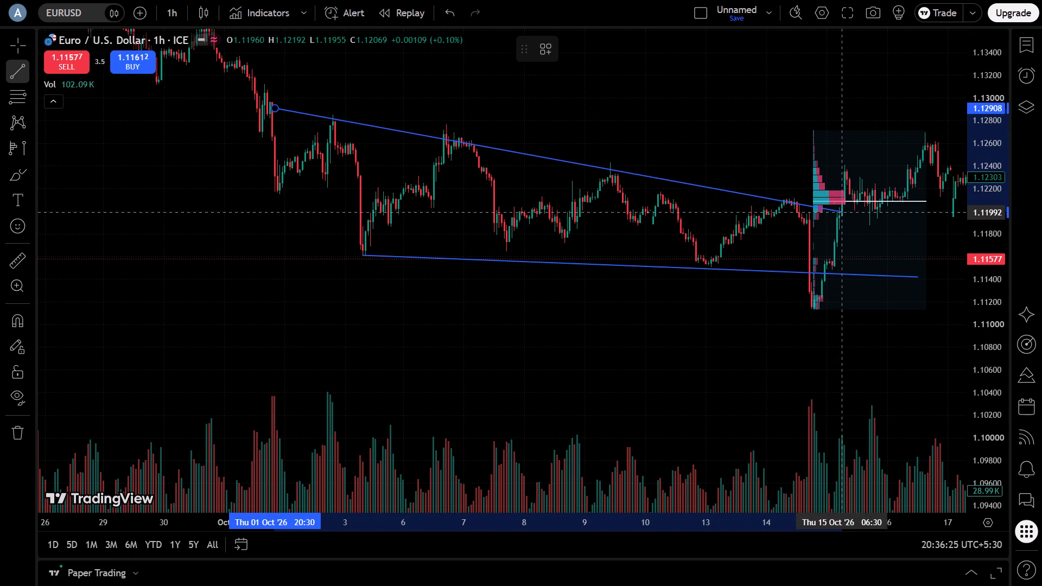
{"action": "left_click", "coordinate": [896, 205]}
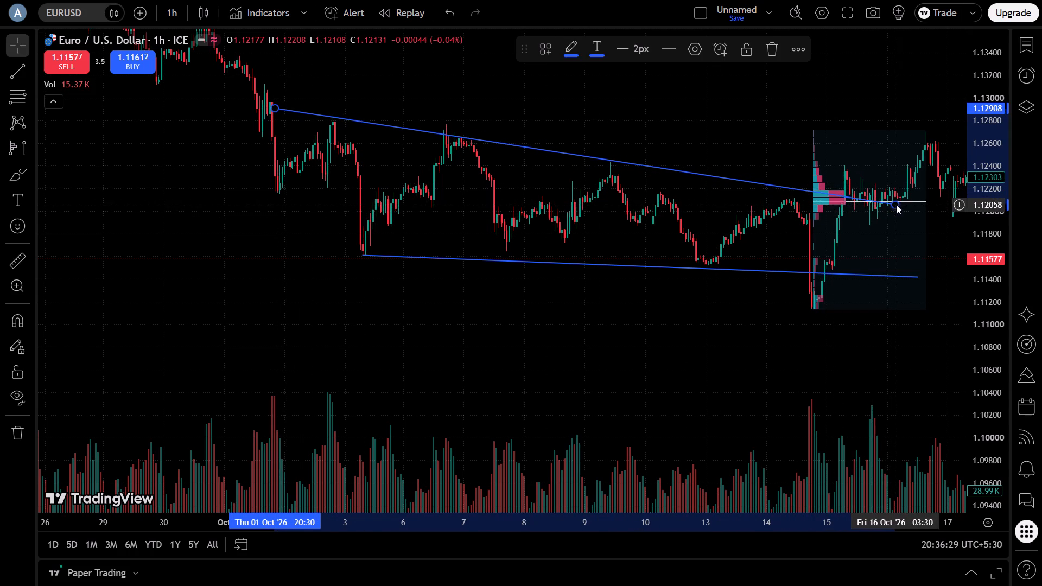
{"action": "left_click", "coordinate": [882, 230]}
{"action": "left_click", "coordinate": [882, 254]}
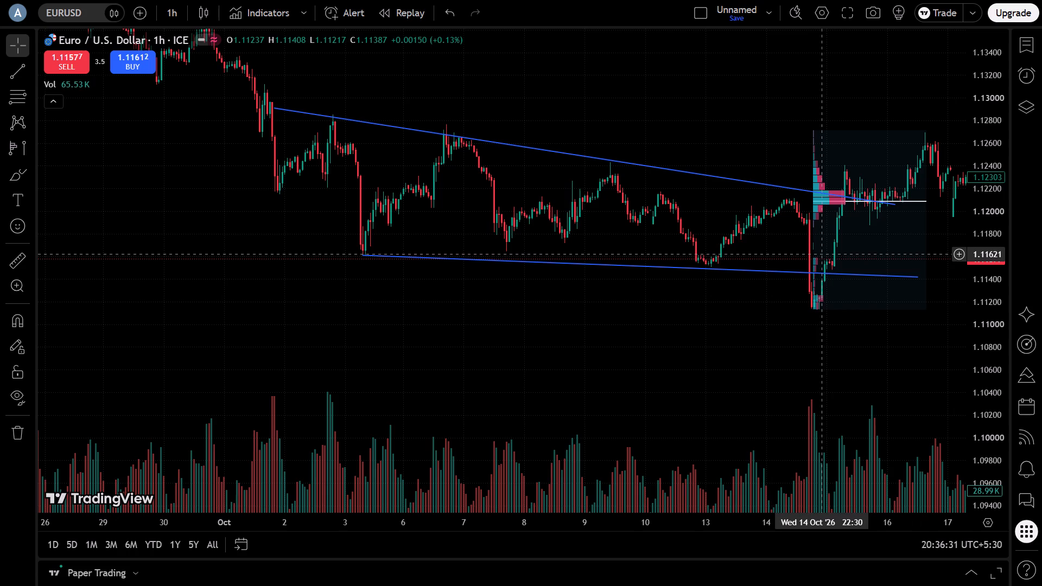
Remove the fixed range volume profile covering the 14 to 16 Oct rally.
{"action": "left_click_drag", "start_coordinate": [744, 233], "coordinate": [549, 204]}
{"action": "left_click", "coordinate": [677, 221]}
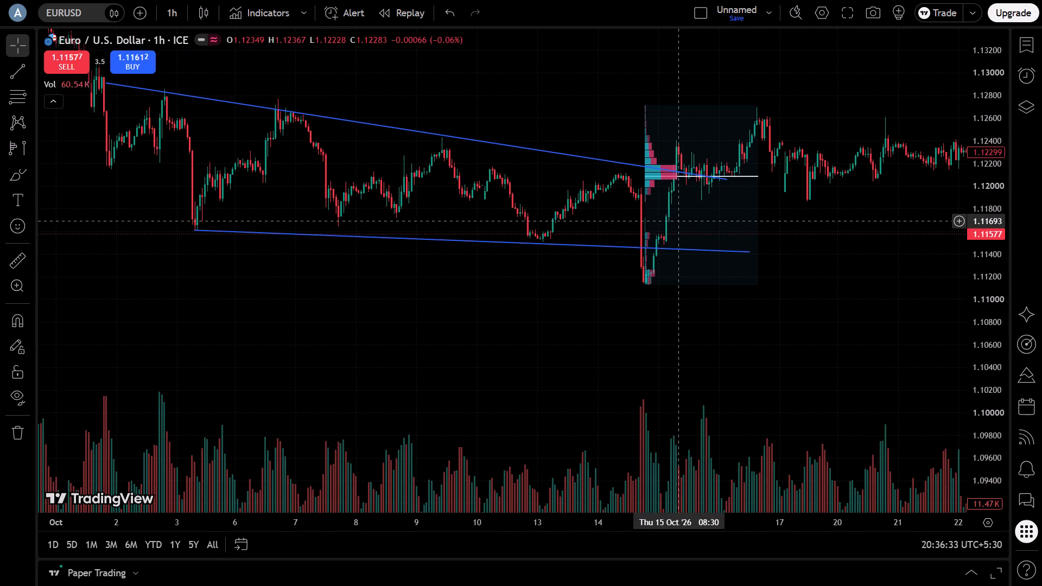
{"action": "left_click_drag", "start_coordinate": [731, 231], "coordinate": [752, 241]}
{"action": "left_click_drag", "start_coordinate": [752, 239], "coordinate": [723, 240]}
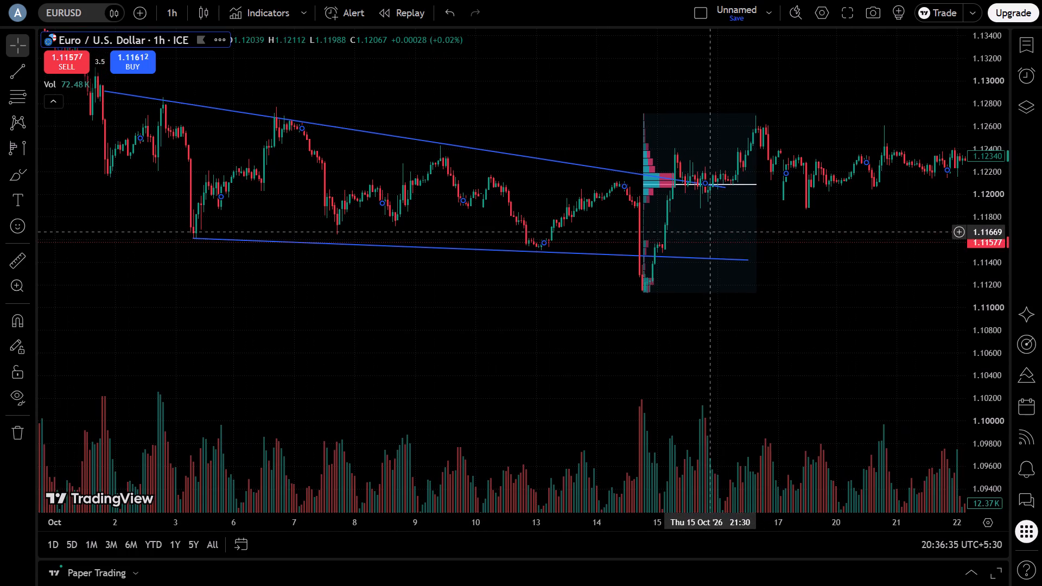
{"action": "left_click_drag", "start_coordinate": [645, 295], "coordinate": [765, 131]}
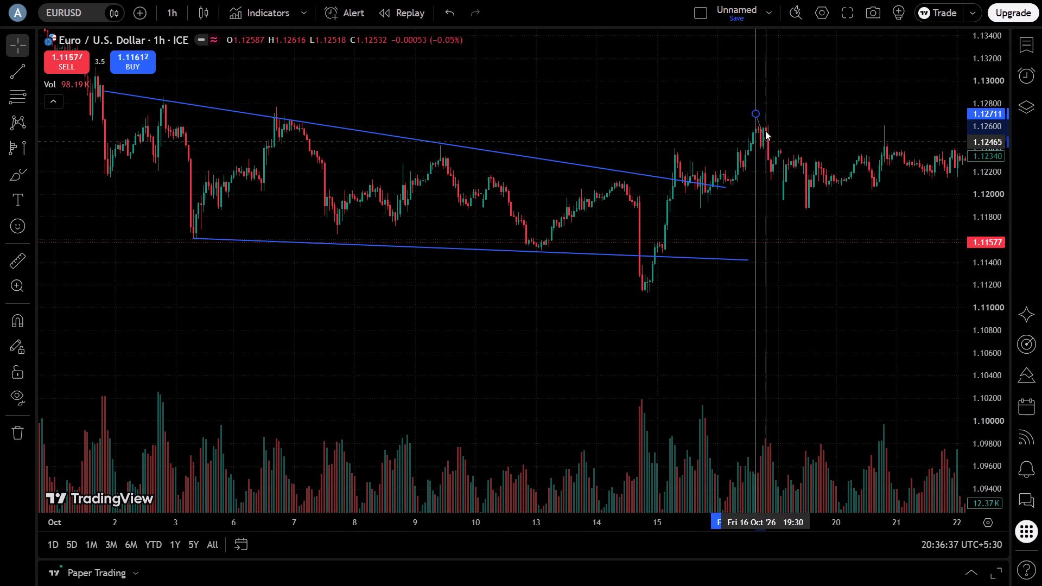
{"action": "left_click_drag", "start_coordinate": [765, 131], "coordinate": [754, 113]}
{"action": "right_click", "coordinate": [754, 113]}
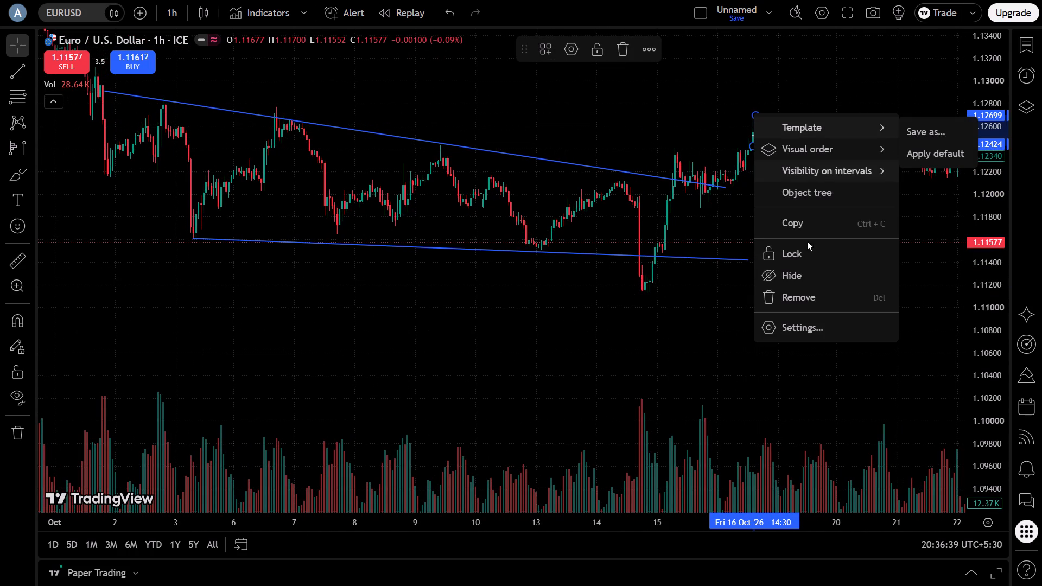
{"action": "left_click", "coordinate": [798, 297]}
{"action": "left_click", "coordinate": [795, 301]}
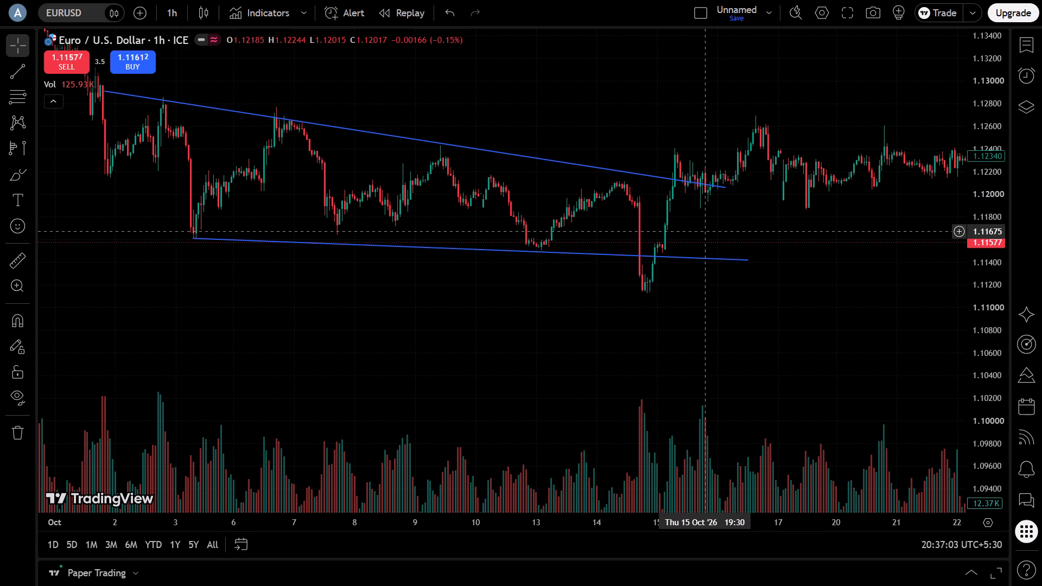
Raise the 16 Oct end of the upper trend line to about 1.1237.
{"action": "left_click_drag", "start_coordinate": [669, 320], "coordinate": [662, 323]}
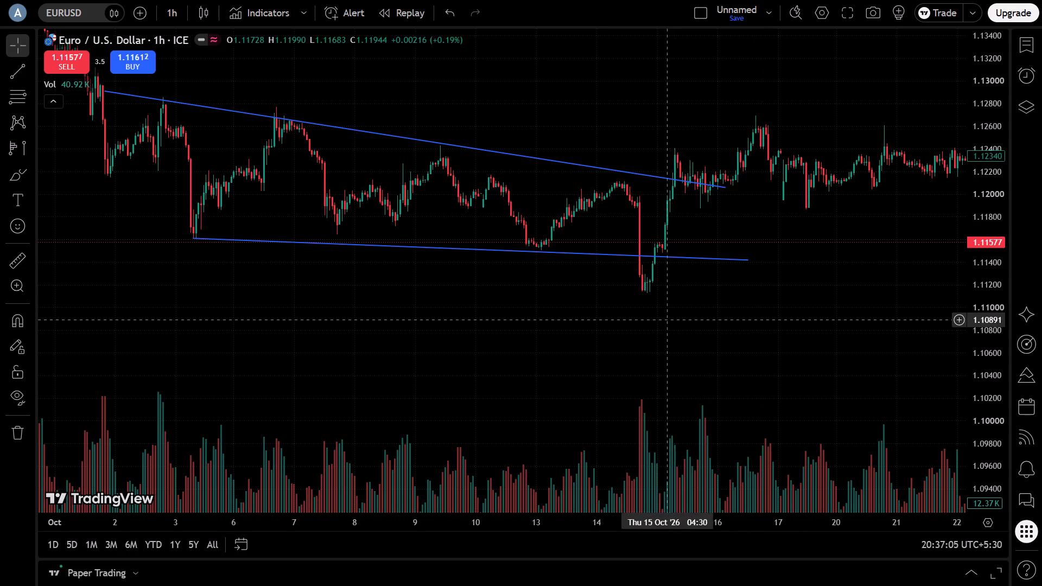
{"action": "left_click_drag", "start_coordinate": [662, 323], "coordinate": [573, 342]}
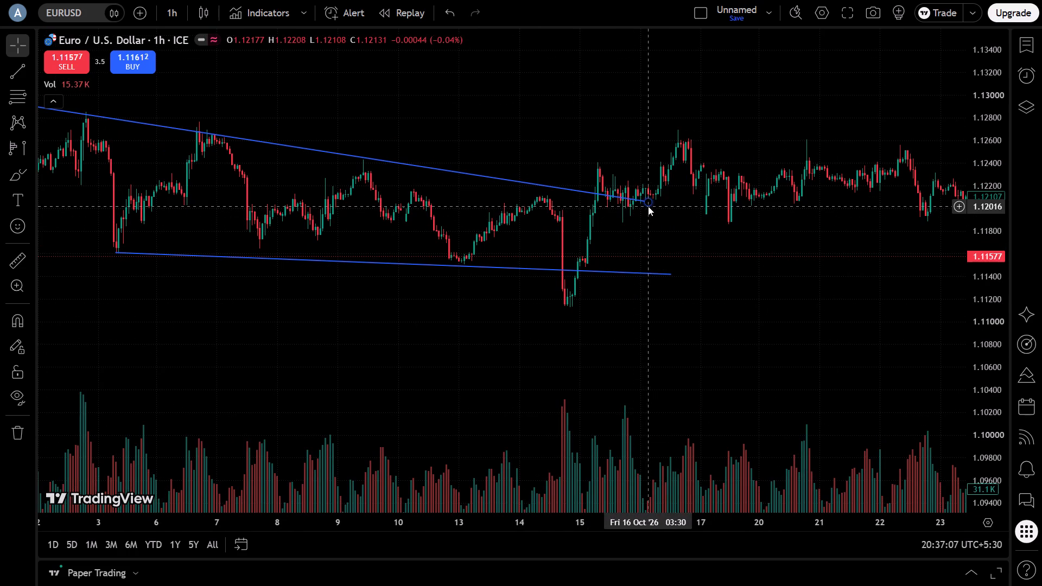
{"action": "left_click_drag", "start_coordinate": [210, 231], "coordinate": [524, 247]}
{"action": "left_click_drag", "start_coordinate": [651, 234], "coordinate": [632, 235]}
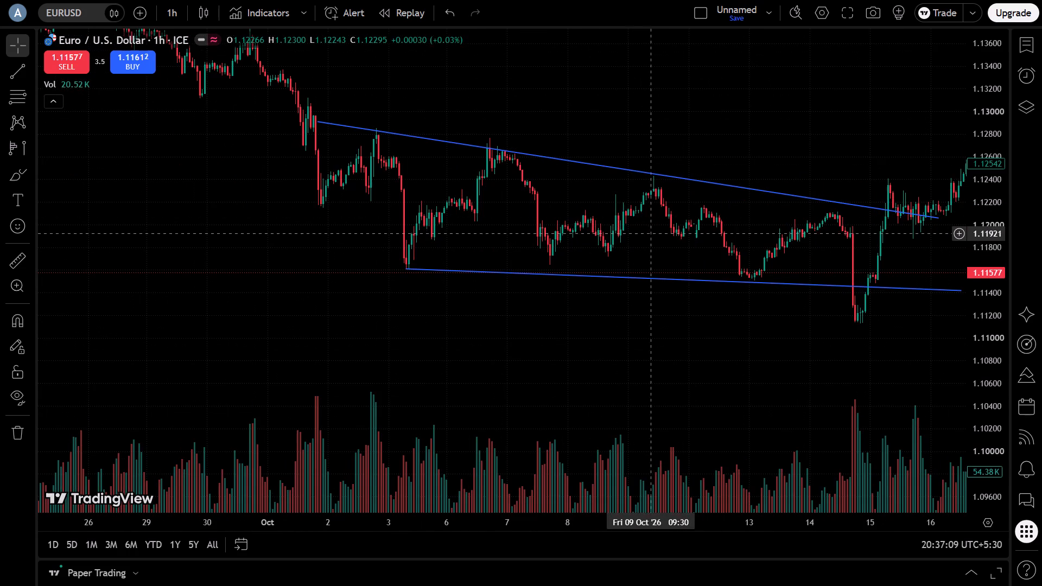
{"action": "left_click_drag", "start_coordinate": [632, 235], "coordinate": [463, 236]}
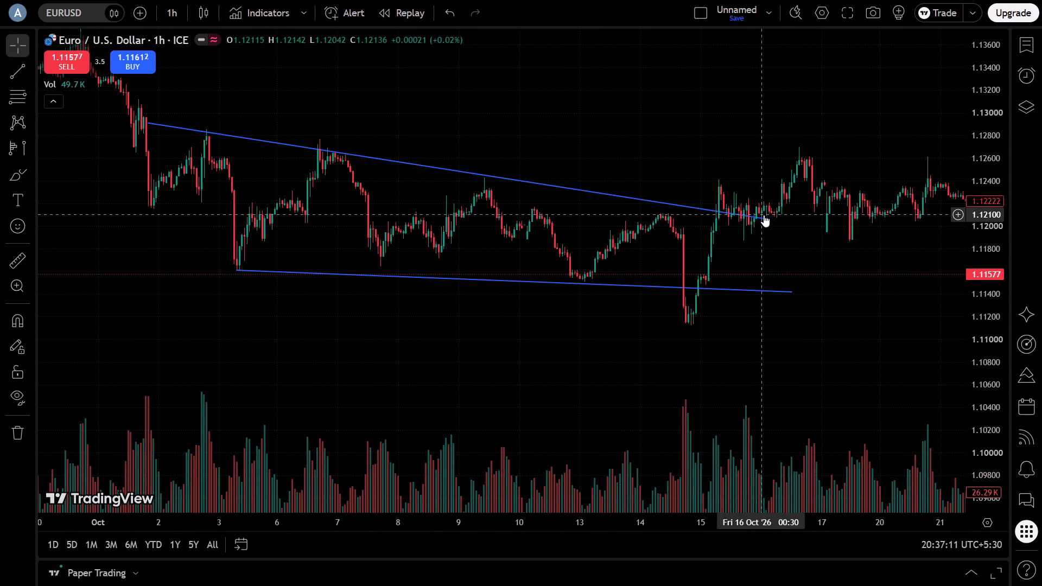
{"action": "left_click_drag", "start_coordinate": [771, 216], "coordinate": [776, 184]}
{"action": "left_click_drag", "start_coordinate": [806, 245], "coordinate": [732, 252]}
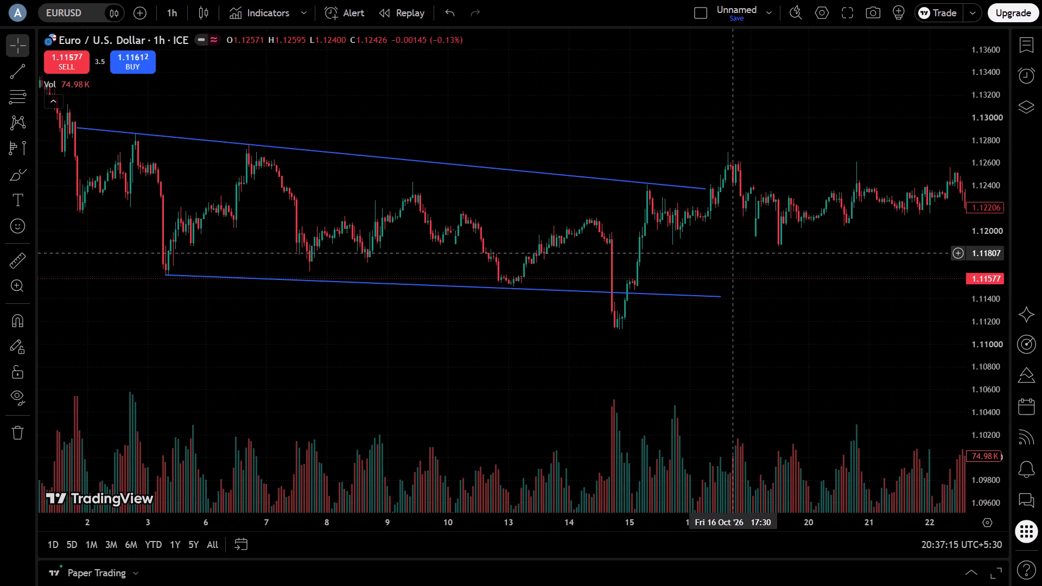
Raise the 16 Oct end of the lower trend line to about 1.1145.
{"action": "left_click_drag", "start_coordinate": [732, 252], "coordinate": [725, 255]}
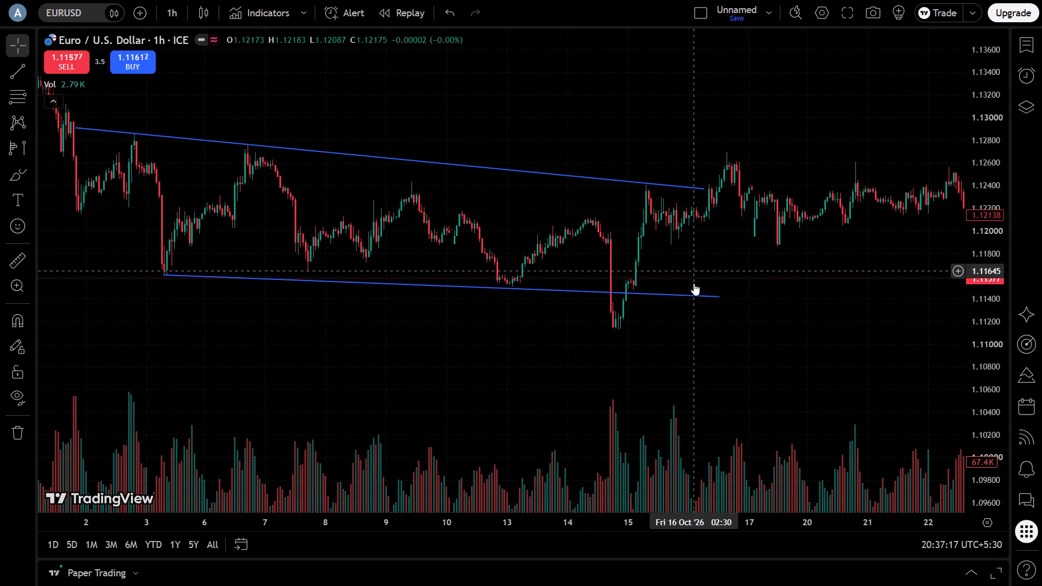
{"action": "left_click_drag", "start_coordinate": [719, 298], "coordinate": [720, 292]}
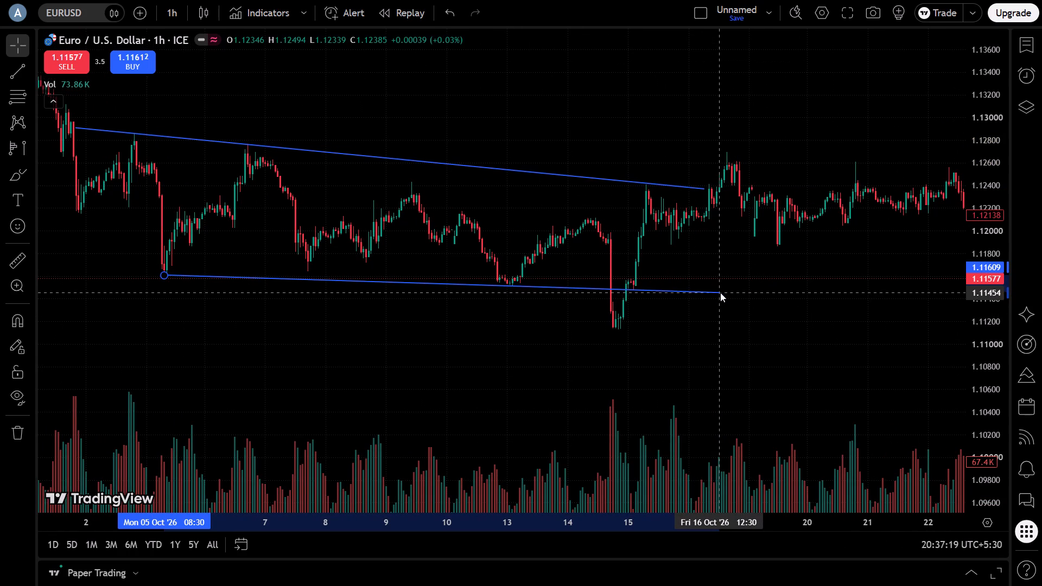
{"action": "left_click_drag", "start_coordinate": [720, 292], "coordinate": [722, 292]}
Remove the fixed range volume profile covering the 26 to 28 Oct decline.
{"action": "left_click_drag", "start_coordinate": [725, 315], "coordinate": [627, 334]}
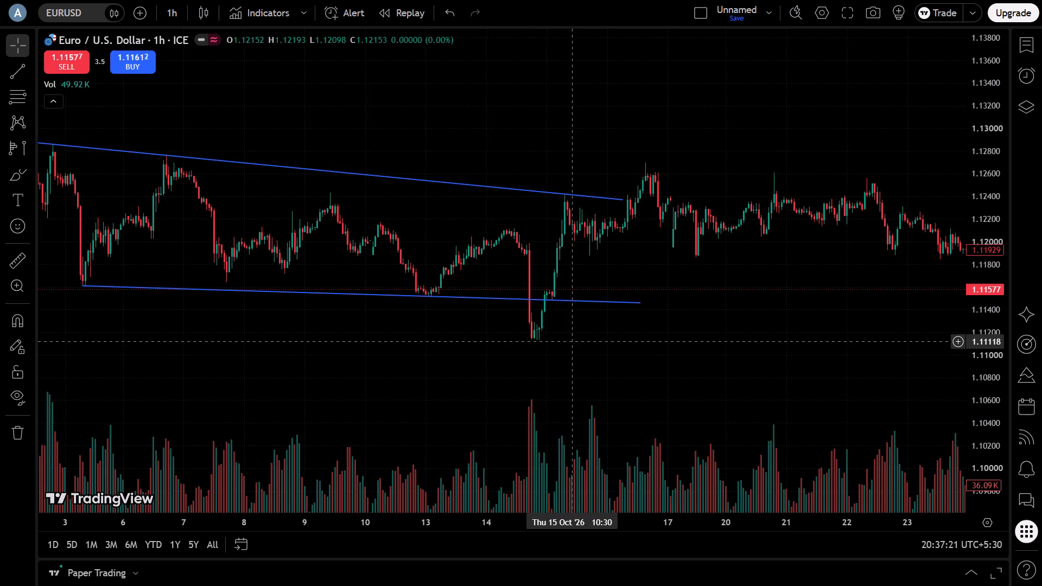
{"action": "scroll", "coordinate": [574, 344], "scroll_direction": "down", "scroll_amount": 1}
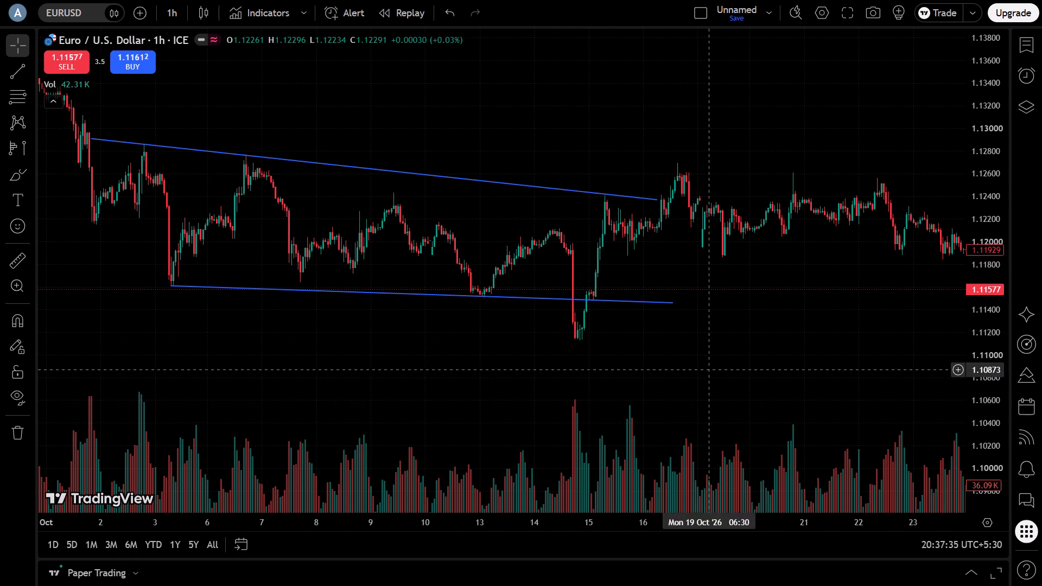
{"action": "left_click_drag", "start_coordinate": [709, 370], "coordinate": [520, 373]}
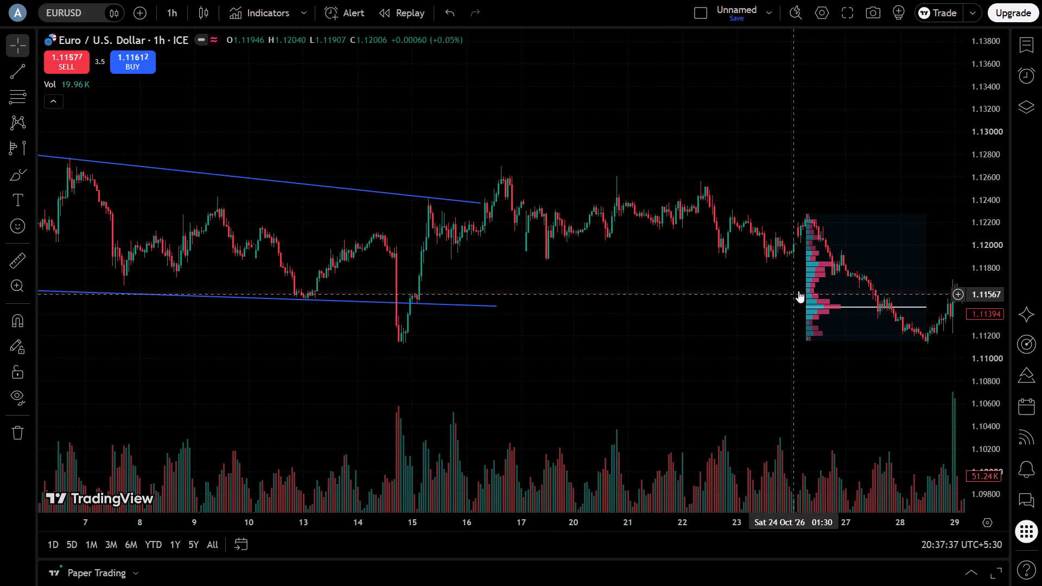
{"action": "left_click", "coordinate": [818, 275]}
{"action": "left_click_drag", "start_coordinate": [818, 275], "coordinate": [697, 125]}
{"action": "right_click", "coordinate": [723, 220]}
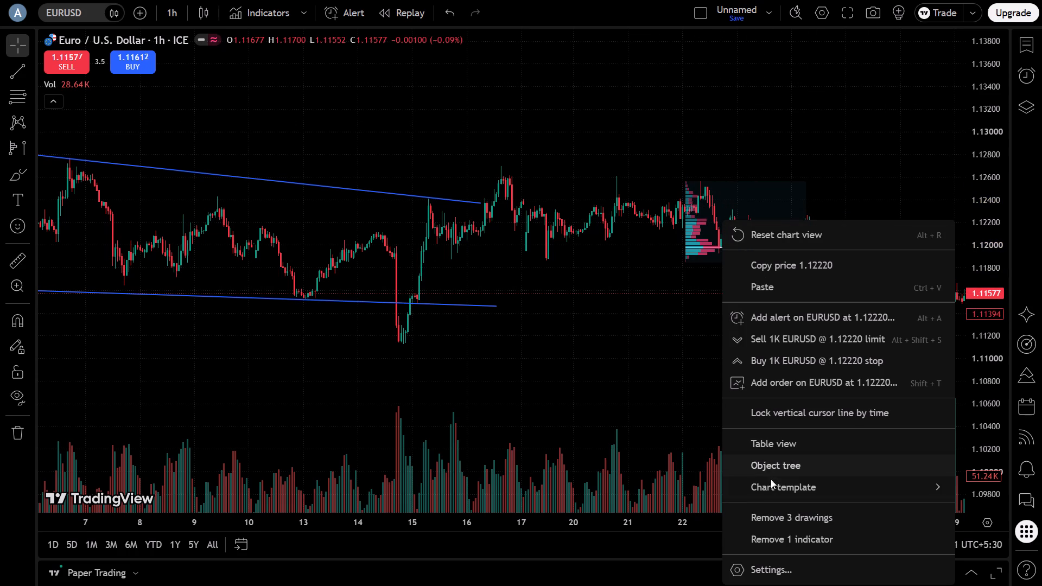
{"action": "left_click", "coordinate": [667, 352]}
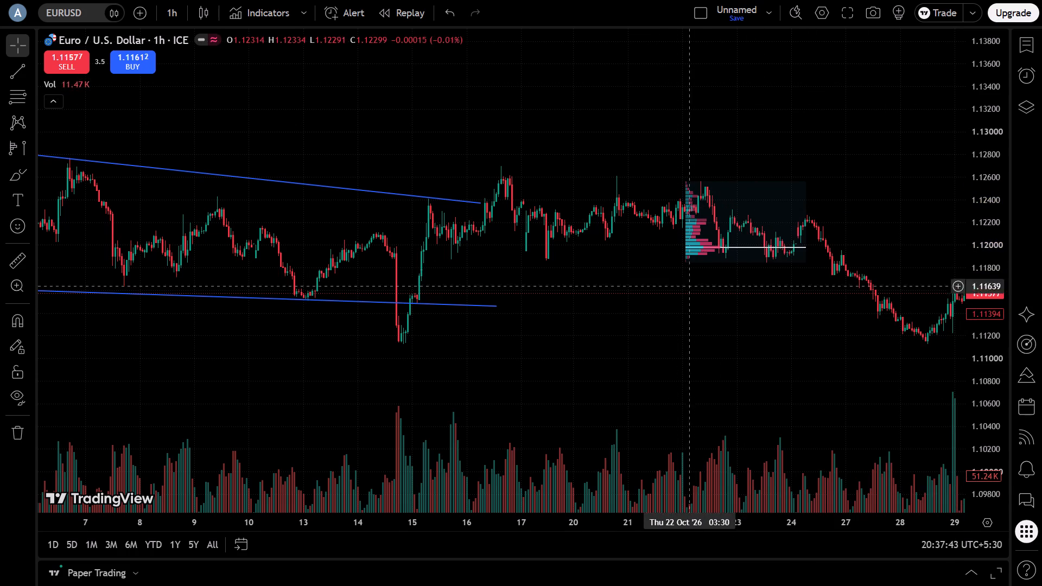
{"action": "left_click", "coordinate": [699, 241]}
{"action": "right_click", "coordinate": [699, 241]}
{"action": "left_click", "coordinate": [754, 435]}
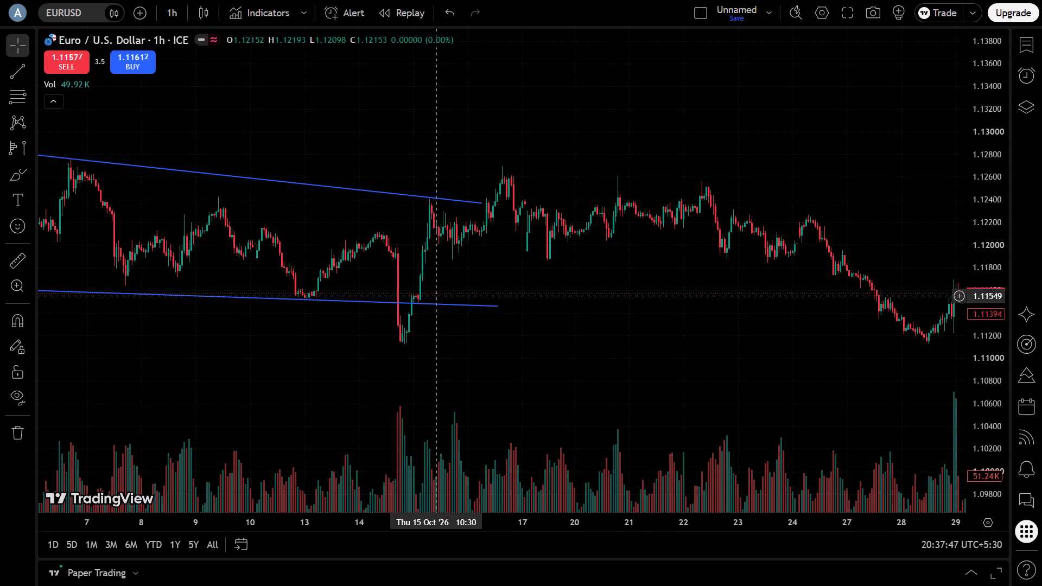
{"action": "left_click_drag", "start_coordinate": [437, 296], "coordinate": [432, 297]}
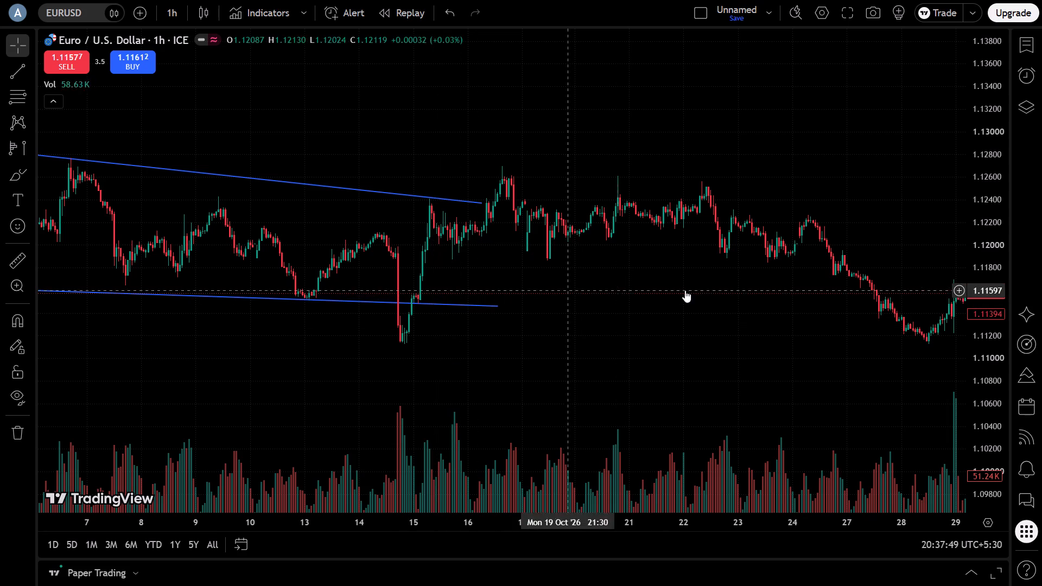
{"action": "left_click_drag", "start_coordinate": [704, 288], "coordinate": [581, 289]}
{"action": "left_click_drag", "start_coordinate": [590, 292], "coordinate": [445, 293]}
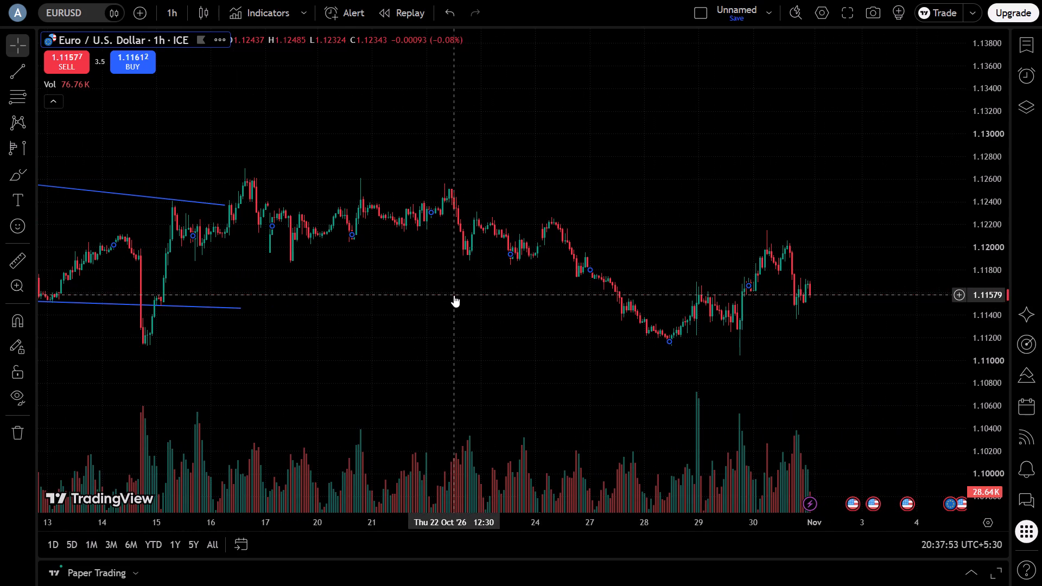
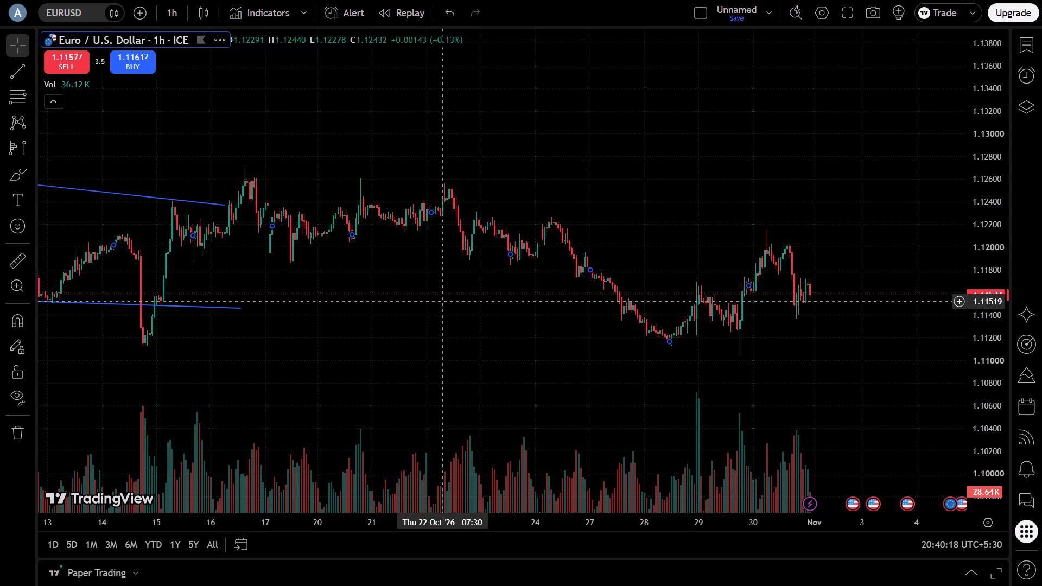
Examine the October price swings against the upper and lower trend lines, from late October back to the start of the month.
{"action": "left_click_drag", "start_coordinate": [491, 296], "coordinate": [474, 399]}
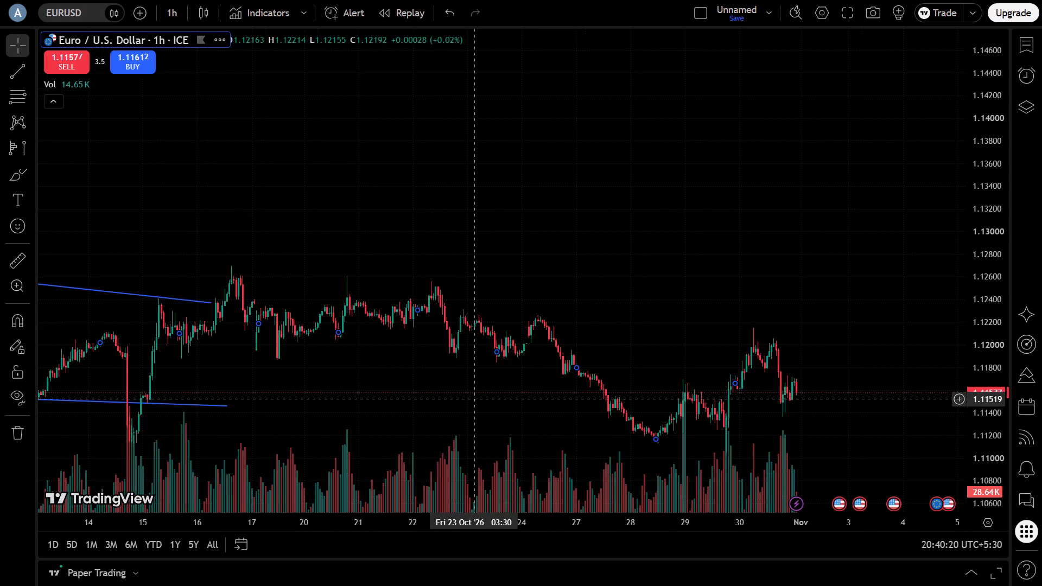
{"action": "left_click_drag", "start_coordinate": [474, 399], "coordinate": [409, 299]}
{"action": "left_click_drag", "start_coordinate": [327, 313], "coordinate": [385, 249]}
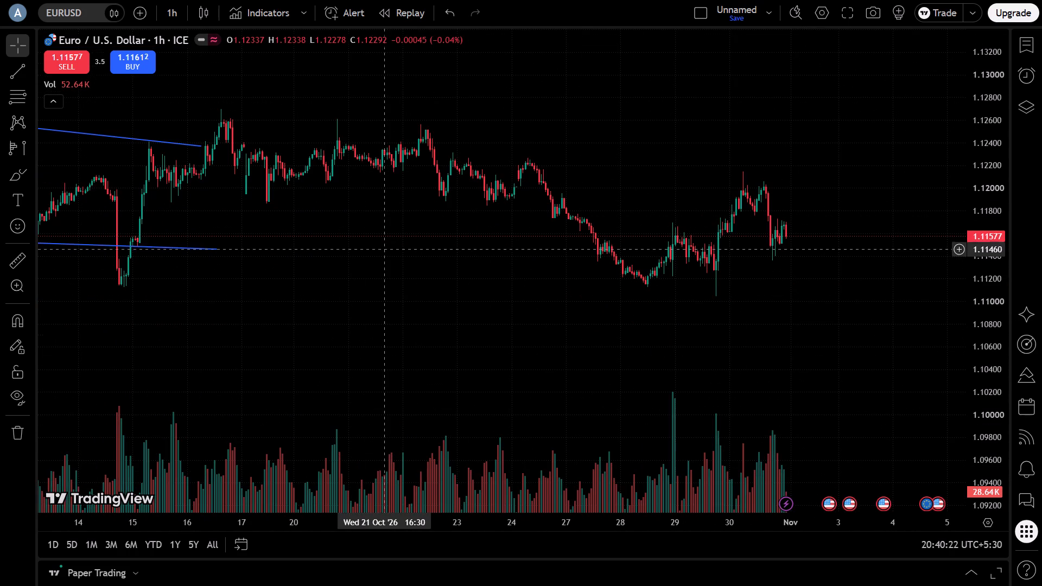
{"action": "left_click_drag", "start_coordinate": [364, 301], "coordinate": [711, 301]}
{"action": "left_click_drag", "start_coordinate": [298, 365], "coordinate": [671, 351]}
{"action": "left_click_drag", "start_coordinate": [340, 365], "coordinate": [617, 372]}
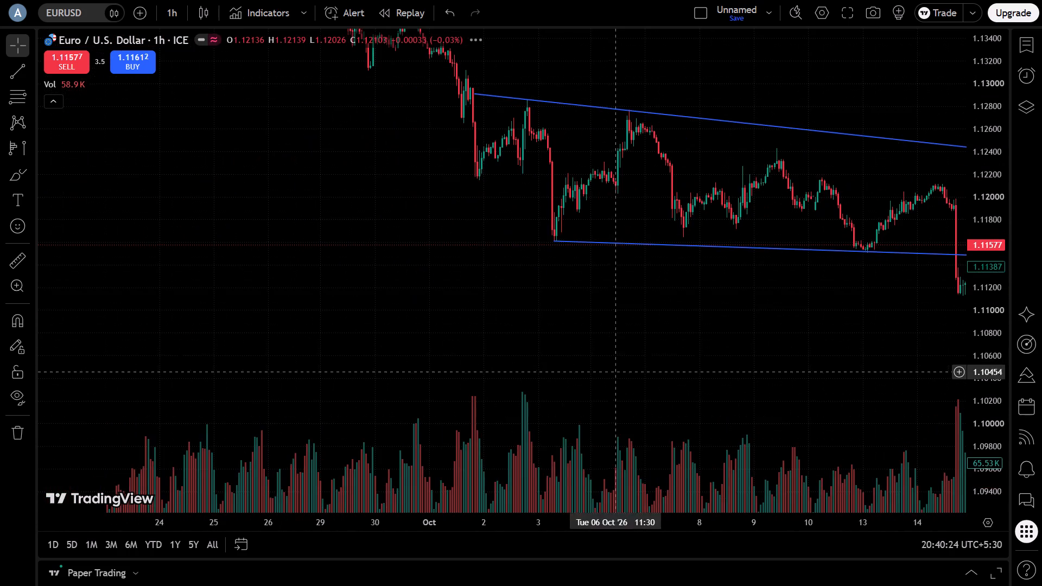
{"action": "left_click_drag", "start_coordinate": [488, 298], "coordinate": [520, 381]}
{"action": "left_click_drag", "start_coordinate": [366, 270], "coordinate": [479, 342]}
{"action": "scroll", "coordinate": [474, 334], "scroll_direction": "up", "scroll_amount": 3}
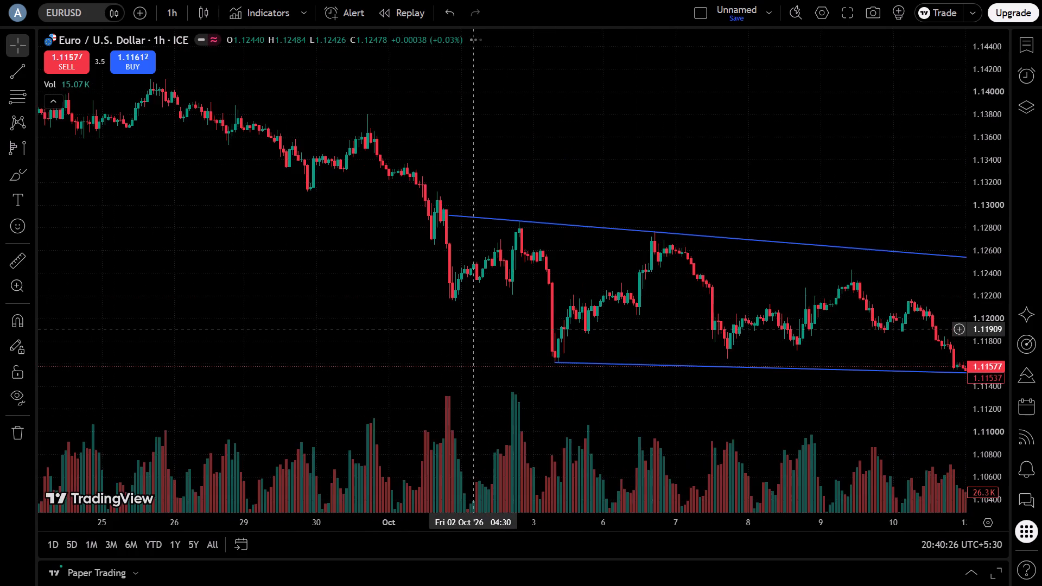
{"action": "scroll", "coordinate": [474, 328], "scroll_direction": "up", "scroll_amount": 2}
{"action": "left_click_drag", "start_coordinate": [963, 372], "coordinate": [950, 291]}
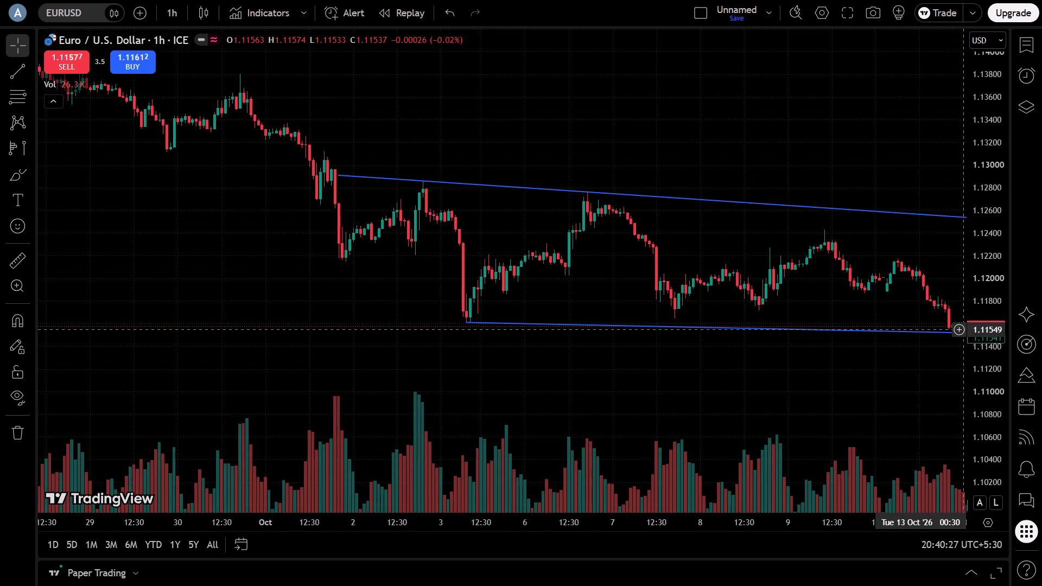
{"action": "left_click_drag", "start_coordinate": [950, 291], "coordinate": [946, 282]}
Review the September price action on the 1-hour chart, working back from the early October trend lines to 29 August.
{"action": "left_click_drag", "start_coordinate": [980, 350], "coordinate": [977, 178]}
{"action": "left_click_drag", "start_coordinate": [529, 208], "coordinate": [732, 339]}
{"action": "scroll", "coordinate": [692, 314], "scroll_direction": "down", "scroll_amount": 1}
{"action": "left_click_drag", "start_coordinate": [383, 196], "coordinate": [460, 334]}
{"action": "left_click_drag", "start_coordinate": [318, 212], "coordinate": [464, 303]}
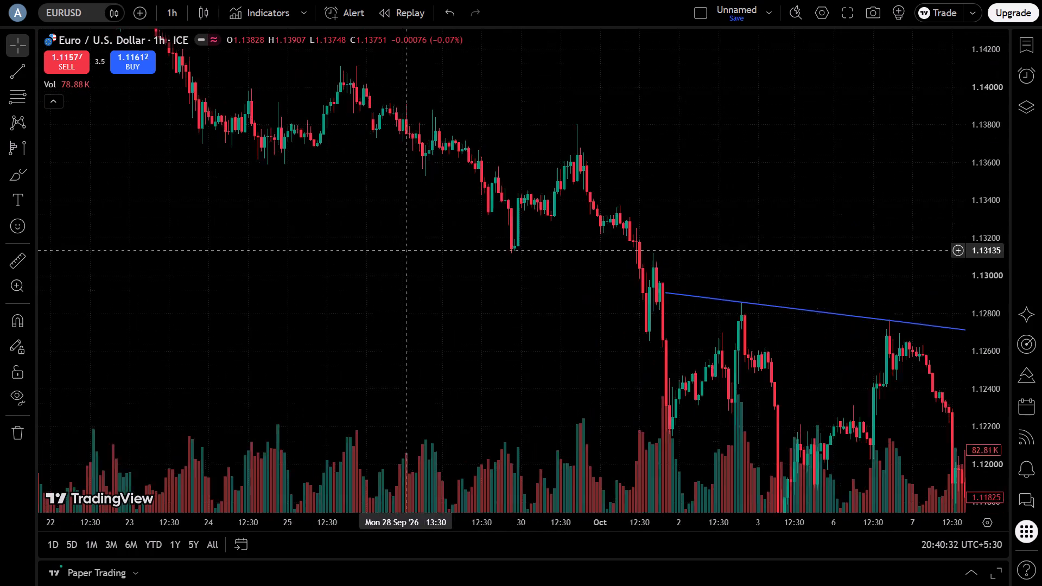
{"action": "left_click_drag", "start_coordinate": [464, 303], "coordinate": [478, 323]}
{"action": "left_click_drag", "start_coordinate": [229, 207], "coordinate": [518, 353]}
{"action": "left_click_drag", "start_coordinate": [241, 264], "coordinate": [550, 367]}
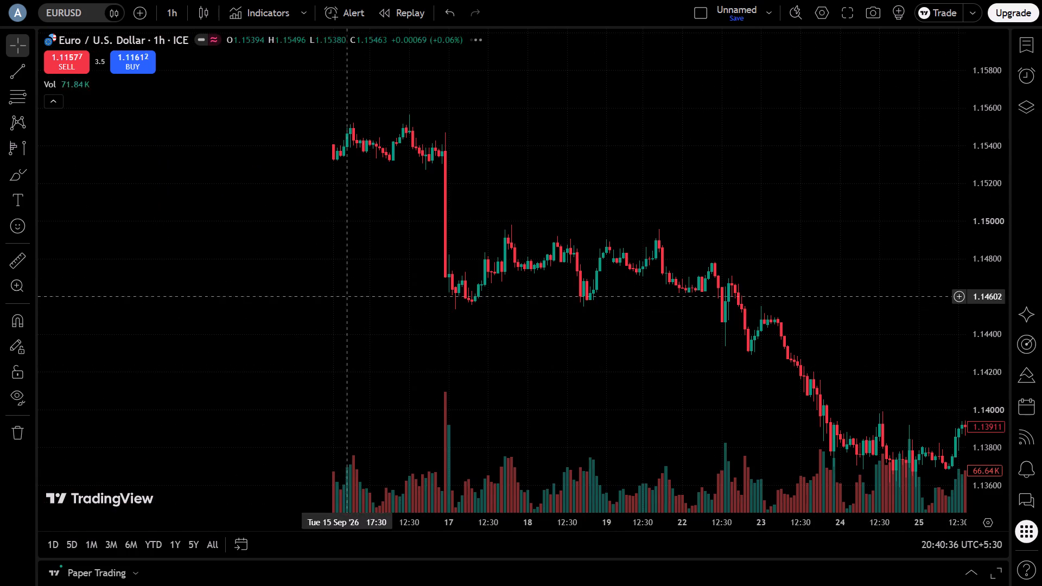
{"action": "left_click_drag", "start_coordinate": [294, 281], "coordinate": [601, 380]}
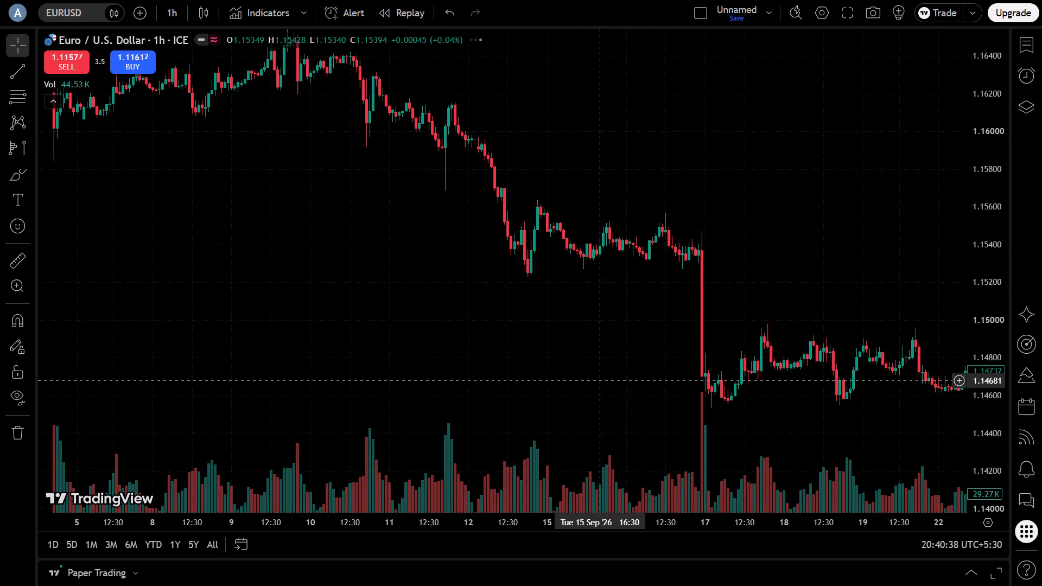
{"action": "left_click_drag", "start_coordinate": [332, 286], "coordinate": [626, 355]}
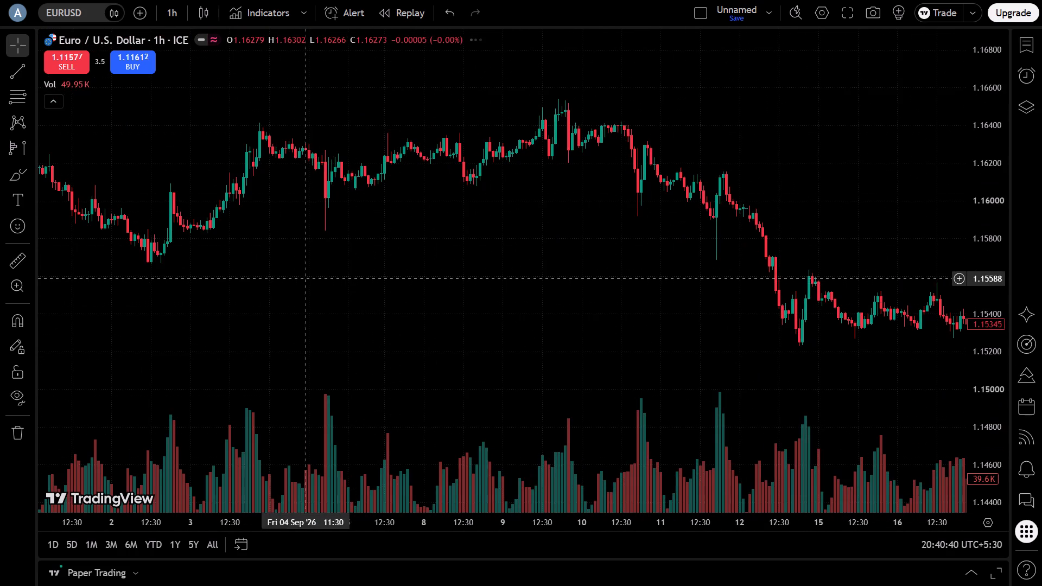
{"action": "left_click_drag", "start_coordinate": [283, 276], "coordinate": [403, 266]}
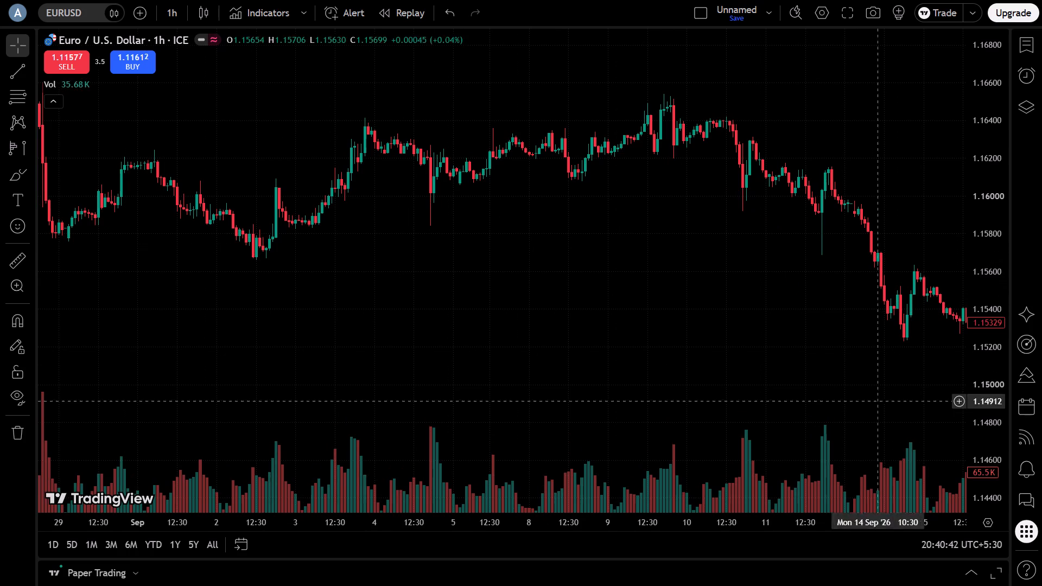
Inspect the individual swings between 27 August and 11 September at an enlarged price scale.
{"action": "left_click_drag", "start_coordinate": [984, 427], "coordinate": [997, 119]}
{"action": "left_click_drag", "start_coordinate": [518, 151], "coordinate": [651, 251]}
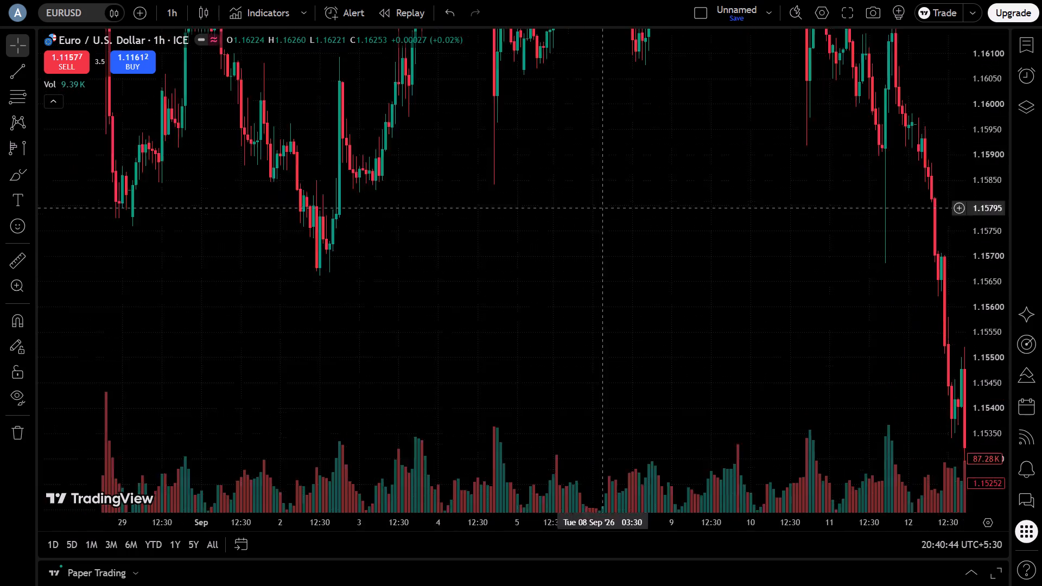
{"action": "left_click_drag", "start_coordinate": [651, 251], "coordinate": [707, 313]}
{"action": "scroll", "coordinate": [703, 312], "scroll_direction": "up", "scroll_amount": 6}
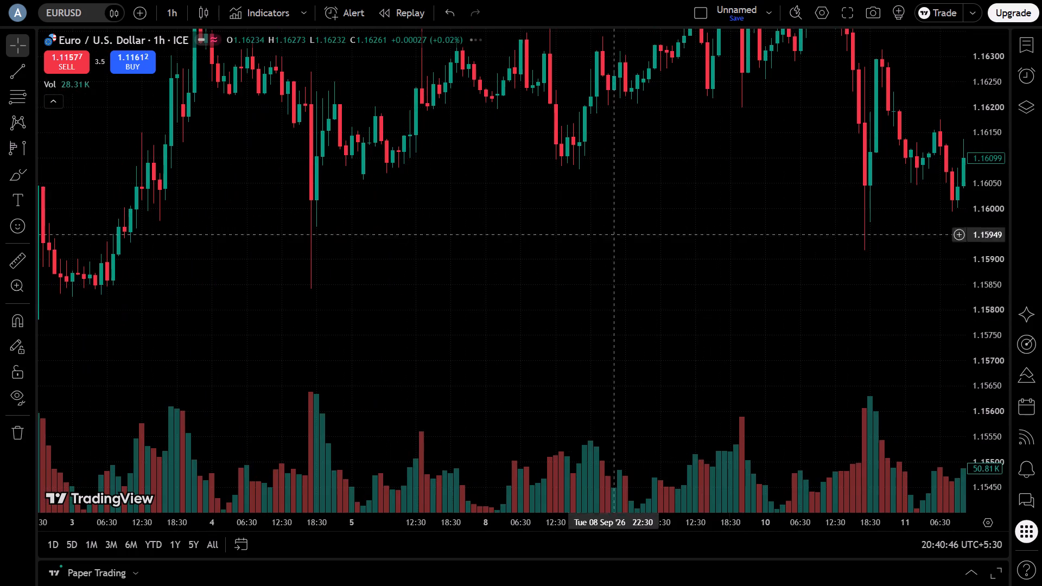
{"action": "left_click_drag", "start_coordinate": [473, 135], "coordinate": [525, 321]}
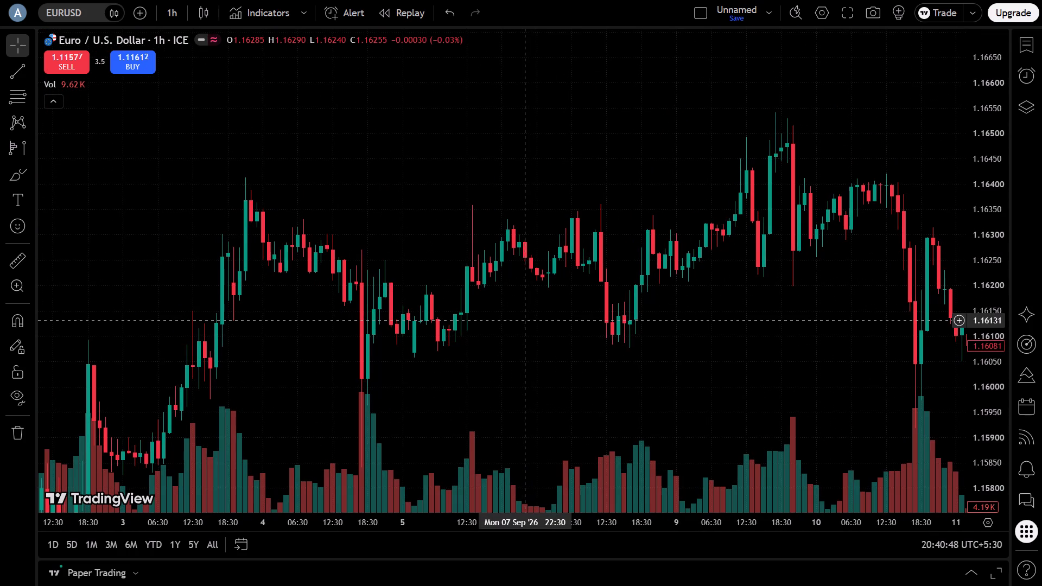
{"action": "left_click_drag", "start_coordinate": [525, 321], "coordinate": [692, 219]}
{"action": "left_click_drag", "start_coordinate": [386, 334], "coordinate": [393, 328]}
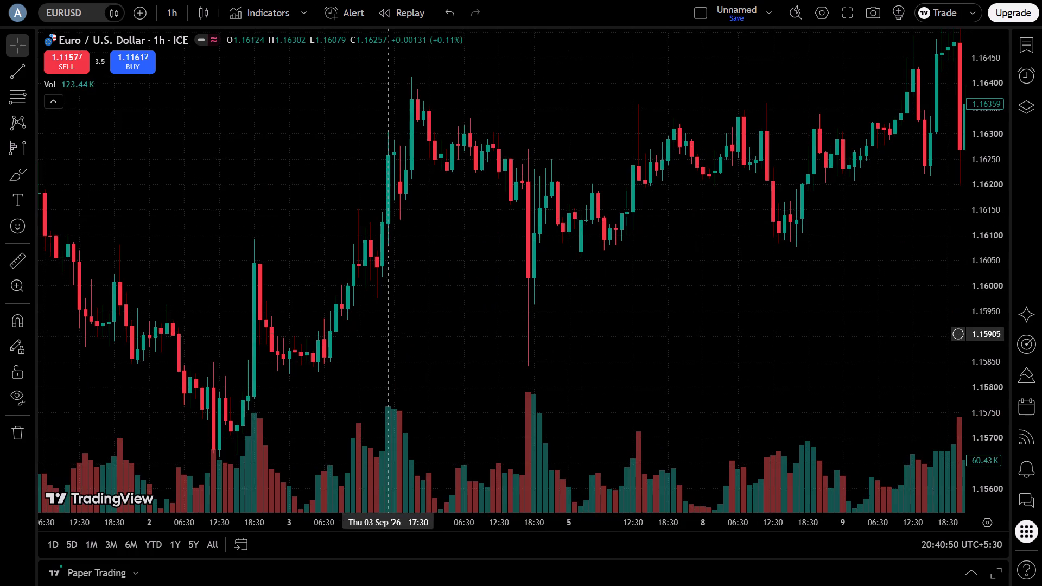
{"action": "left_click_drag", "start_coordinate": [393, 328], "coordinate": [601, 198]}
{"action": "left_click_drag", "start_coordinate": [272, 246], "coordinate": [560, 250]}
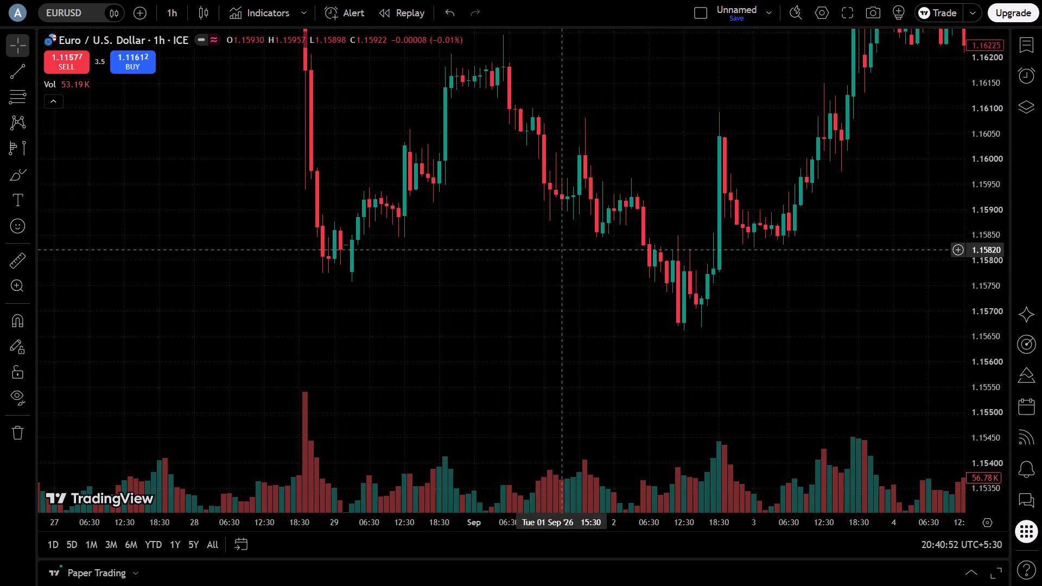
{"action": "left_click_drag", "start_coordinate": [458, 244], "coordinate": [509, 275]}
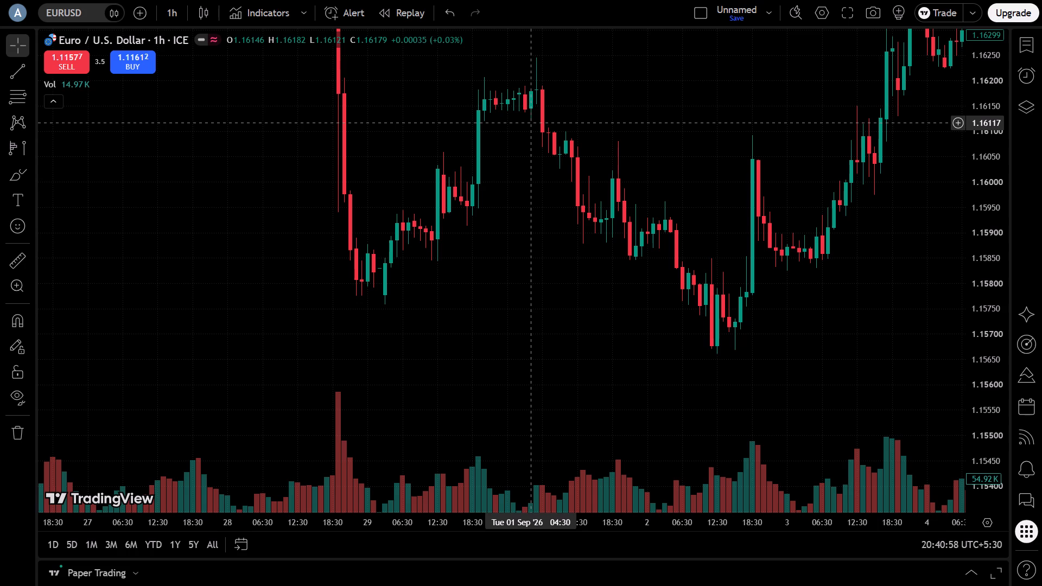
{"action": "scroll", "coordinate": [542, 159], "scroll_direction": "down", "scroll_amount": 1}
{"action": "left_click_drag", "start_coordinate": [549, 213], "coordinate": [434, 281]}
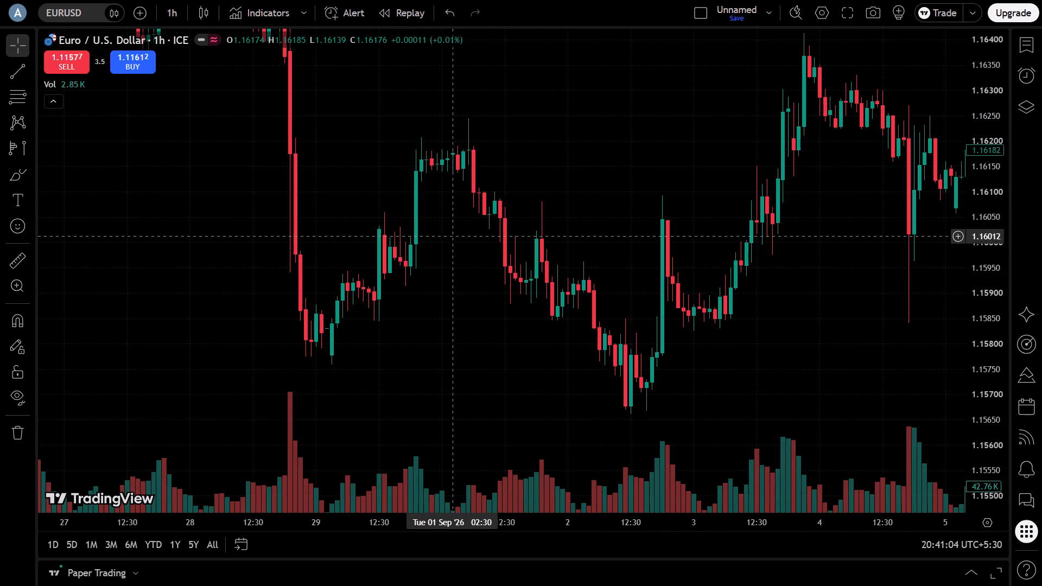
{"action": "scroll", "coordinate": [459, 264], "scroll_direction": "down", "scroll_amount": 1}
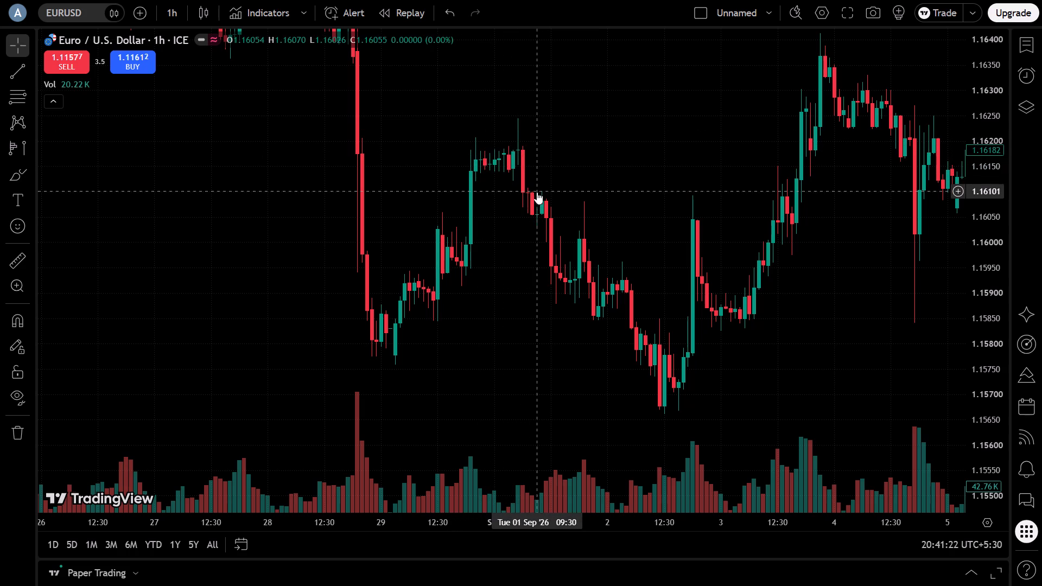
{"action": "left_click_drag", "start_coordinate": [398, 147], "coordinate": [406, 176]}
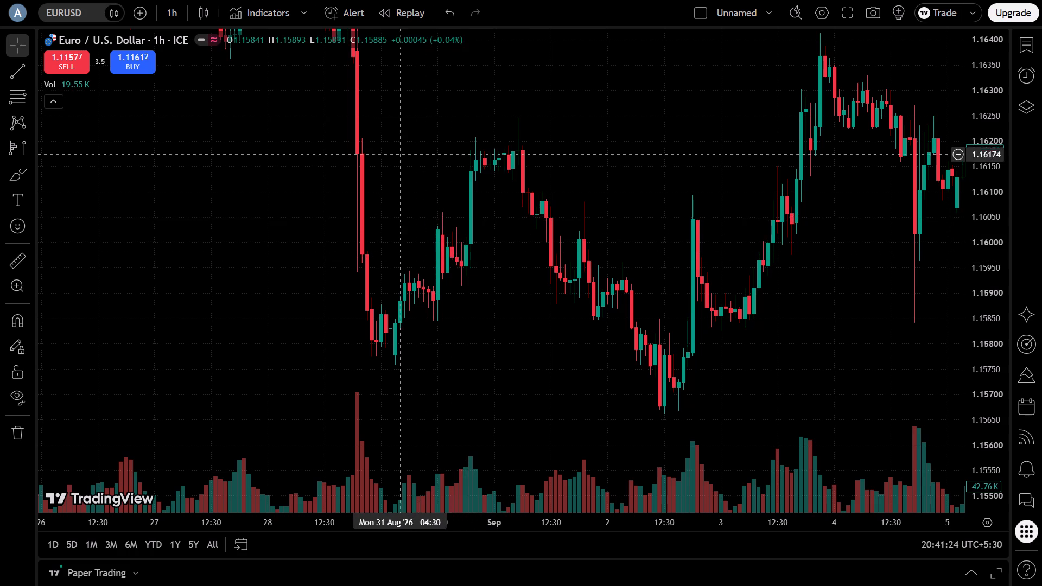
Examine the August price structure, from mid-August through the 19 to 20 August rally to the 28 August drop.
{"action": "left_click_drag", "start_coordinate": [406, 176], "coordinate": [429, 330]}
{"action": "scroll", "coordinate": [427, 194], "scroll_direction": "down", "scroll_amount": 3}
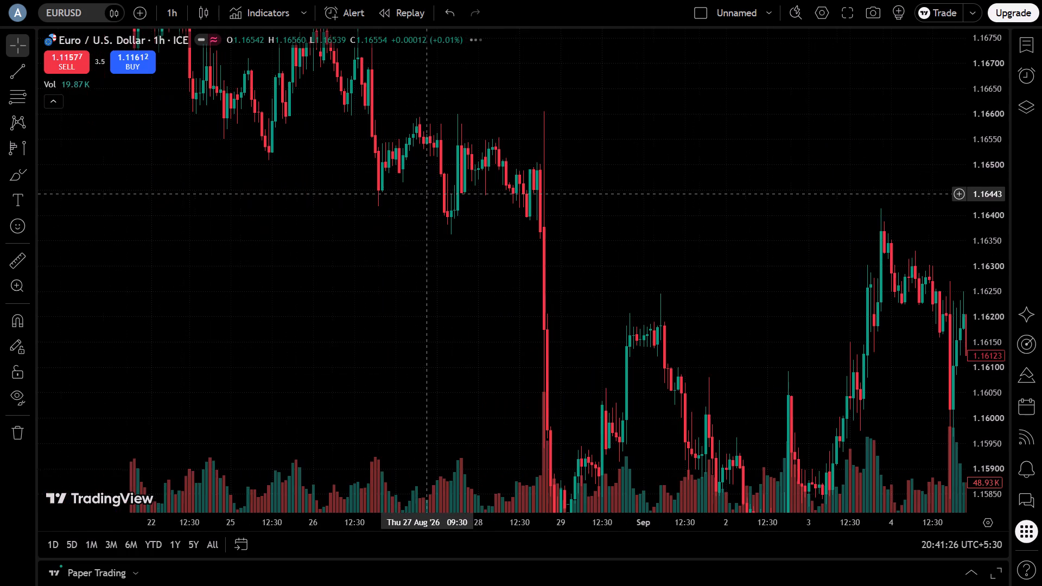
{"action": "scroll", "coordinate": [420, 263], "scroll_direction": "down", "scroll_amount": 5}
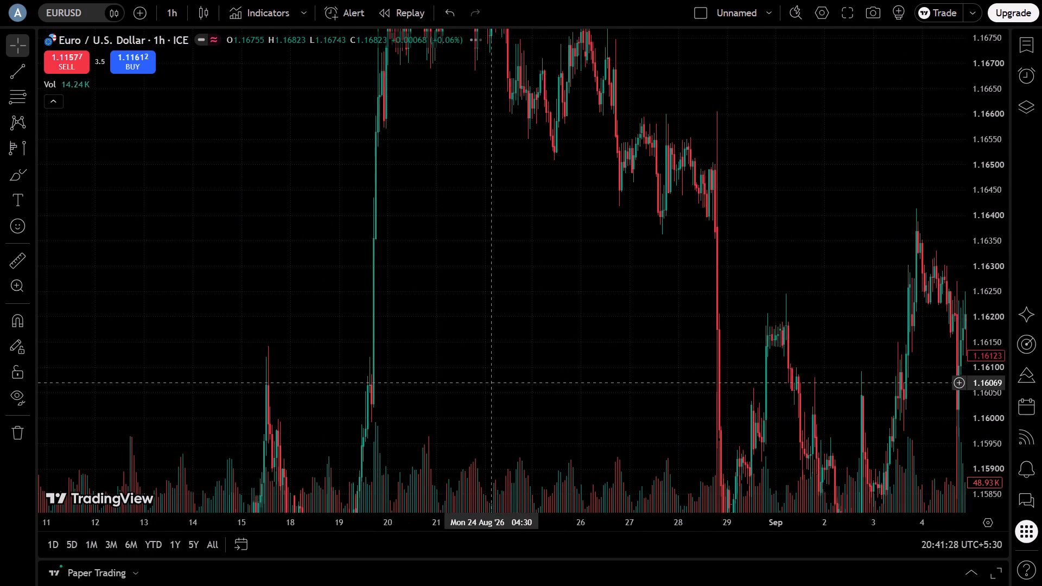
{"action": "left_click_drag", "start_coordinate": [528, 384], "coordinate": [525, 317]}
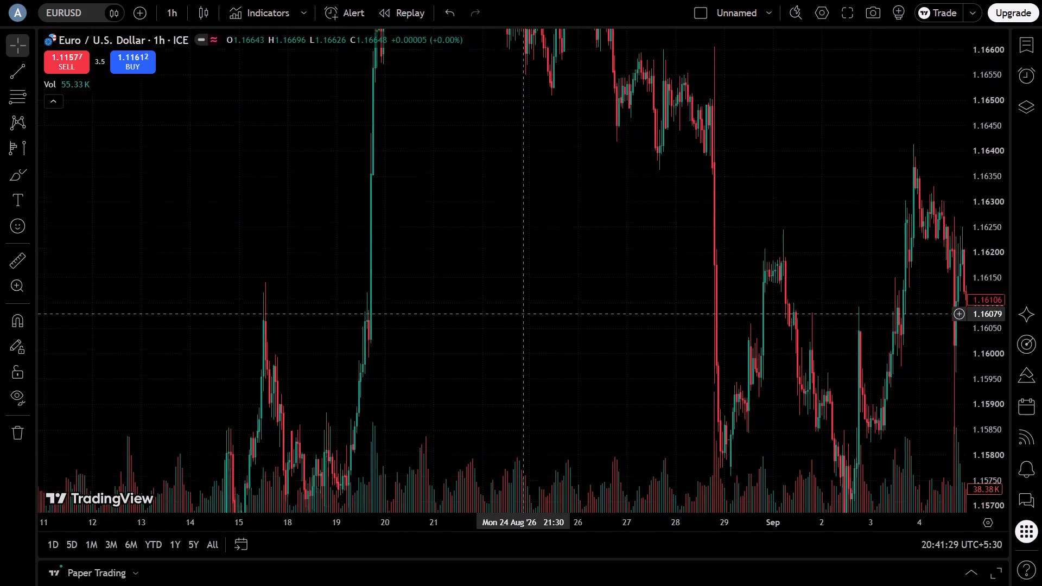
{"action": "left_click_drag", "start_coordinate": [525, 317], "coordinate": [558, 422]}
{"action": "scroll", "coordinate": [488, 273], "scroll_direction": "up", "scroll_amount": 2}
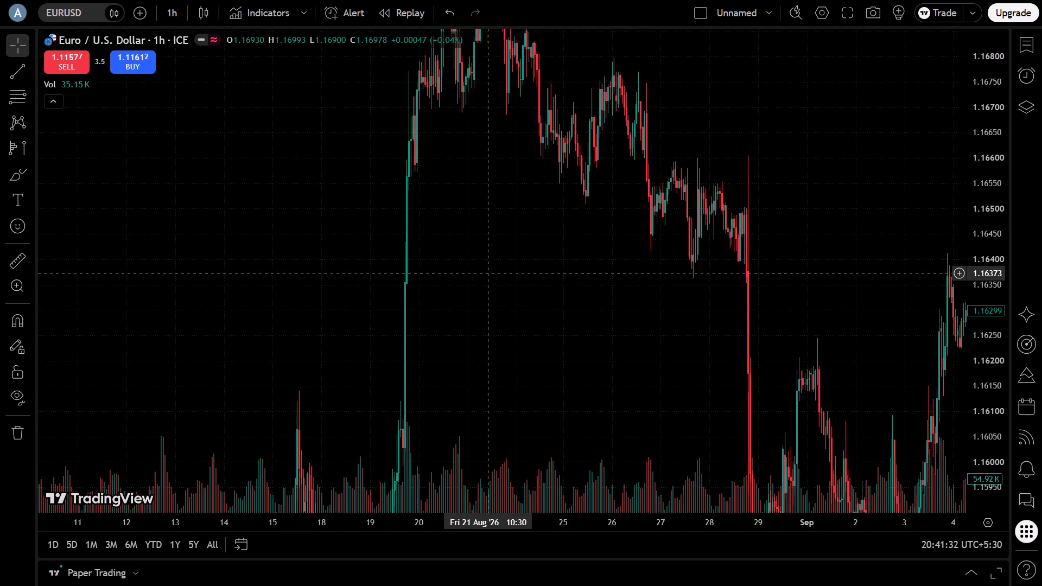
{"action": "scroll", "coordinate": [488, 273], "scroll_direction": "up", "scroll_amount": 3}
{"action": "left_click_drag", "start_coordinate": [308, 256], "coordinate": [701, 185]}
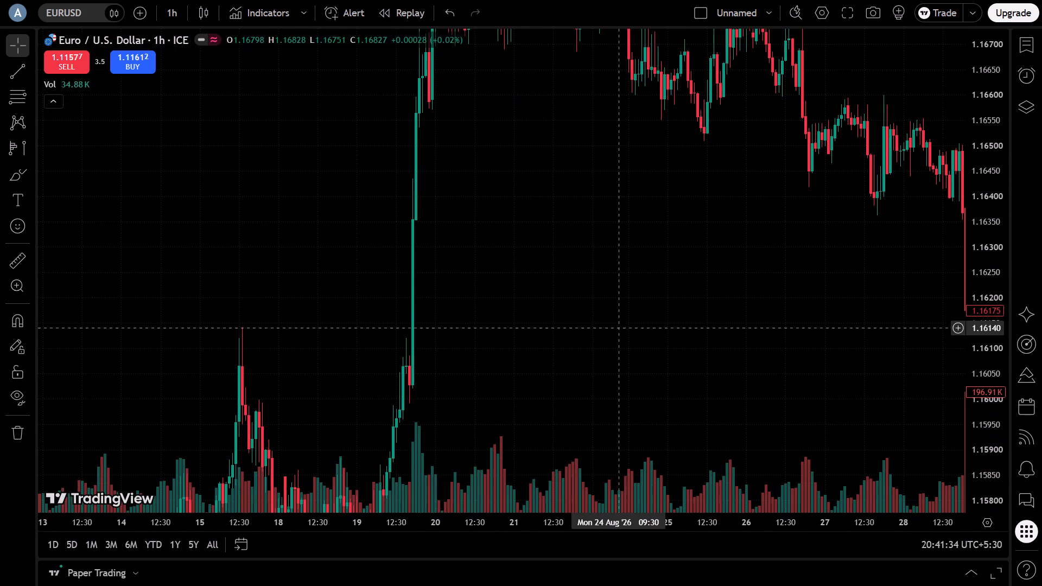
{"action": "left_click_drag", "start_coordinate": [598, 205], "coordinate": [580, 264]}
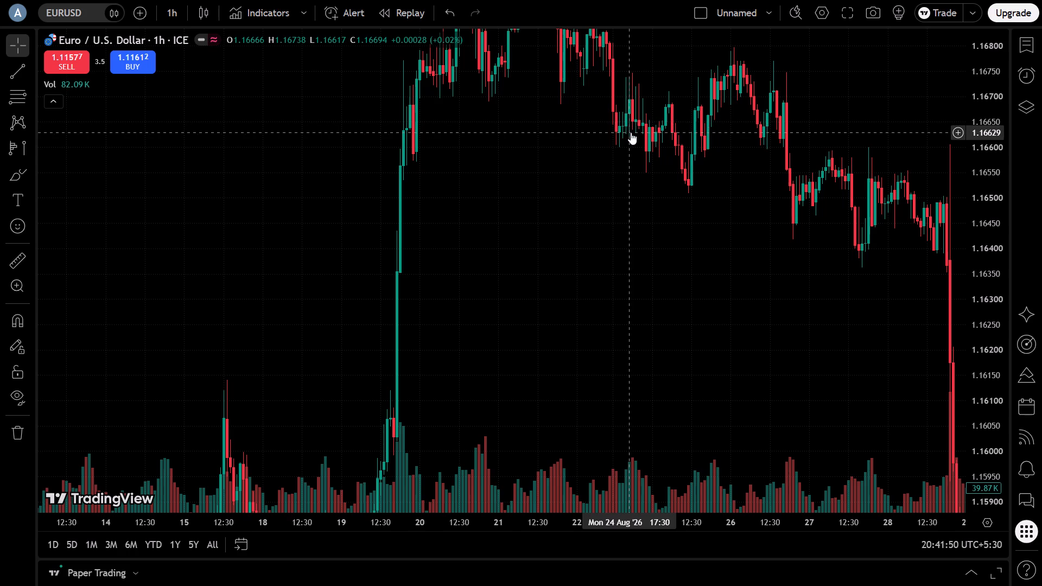
{"action": "left_click_drag", "start_coordinate": [737, 195], "coordinate": [675, 211]}
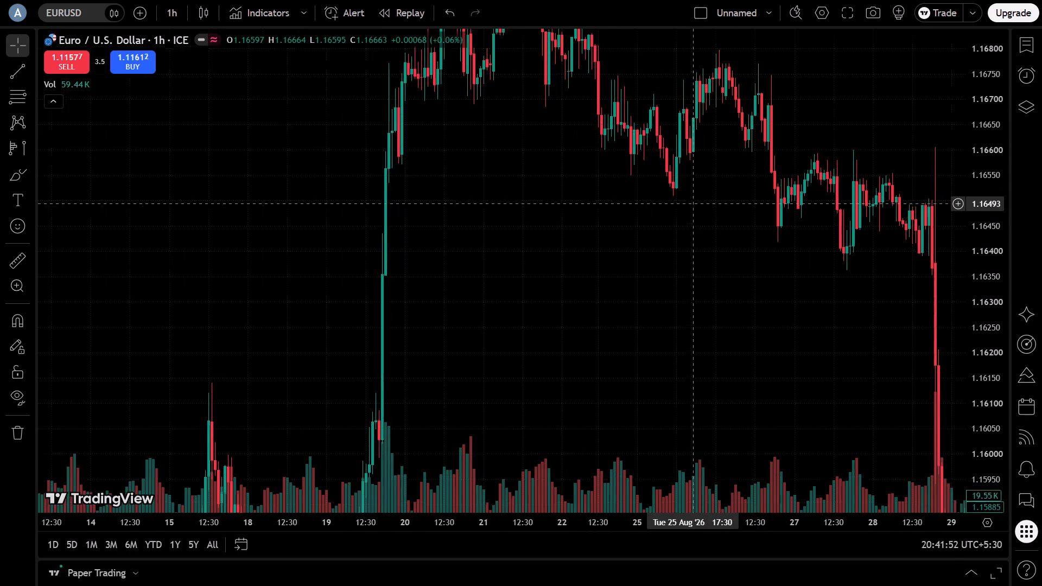
{"action": "left_click_drag", "start_coordinate": [675, 211], "coordinate": [316, 113]}
{"action": "scroll", "coordinate": [514, 158], "scroll_direction": "down", "scroll_amount": 4}
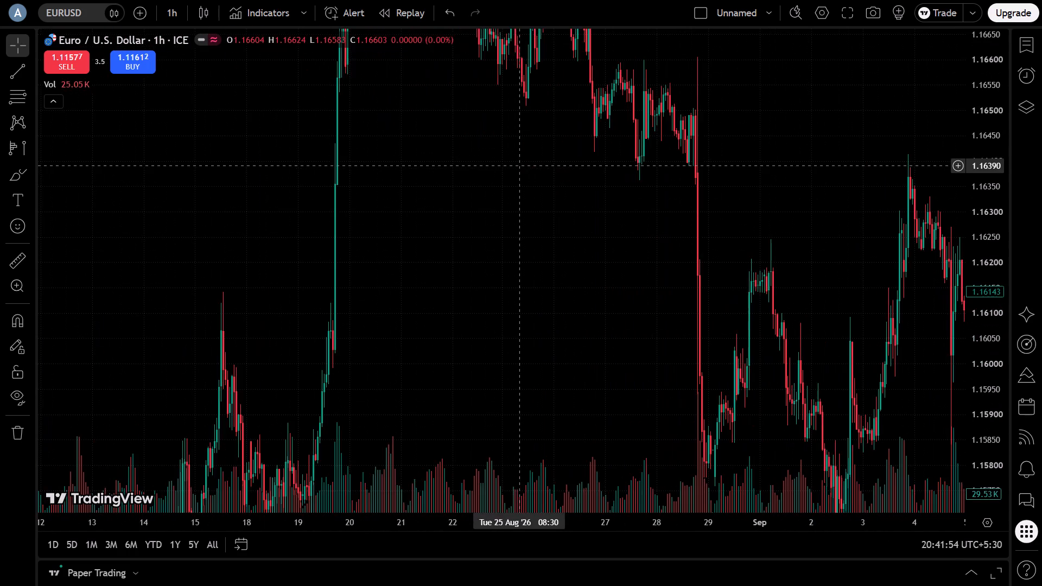
{"action": "scroll", "coordinate": [534, 175], "scroll_direction": "down", "scroll_amount": 1}
{"action": "left_click_drag", "start_coordinate": [973, 148], "coordinate": [982, 193]}
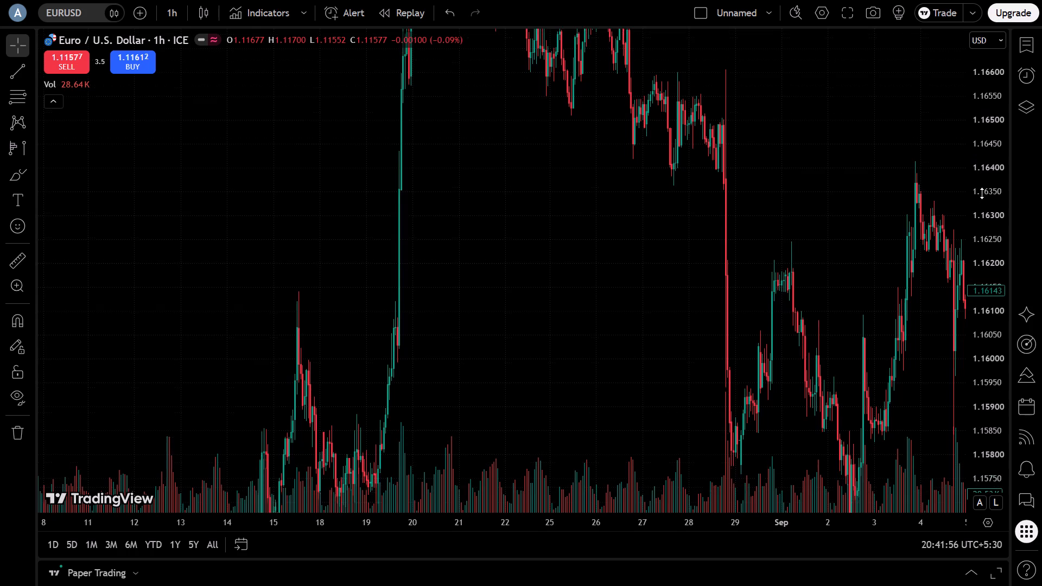
{"action": "left_click_drag", "start_coordinate": [982, 193], "coordinate": [1017, 351]}
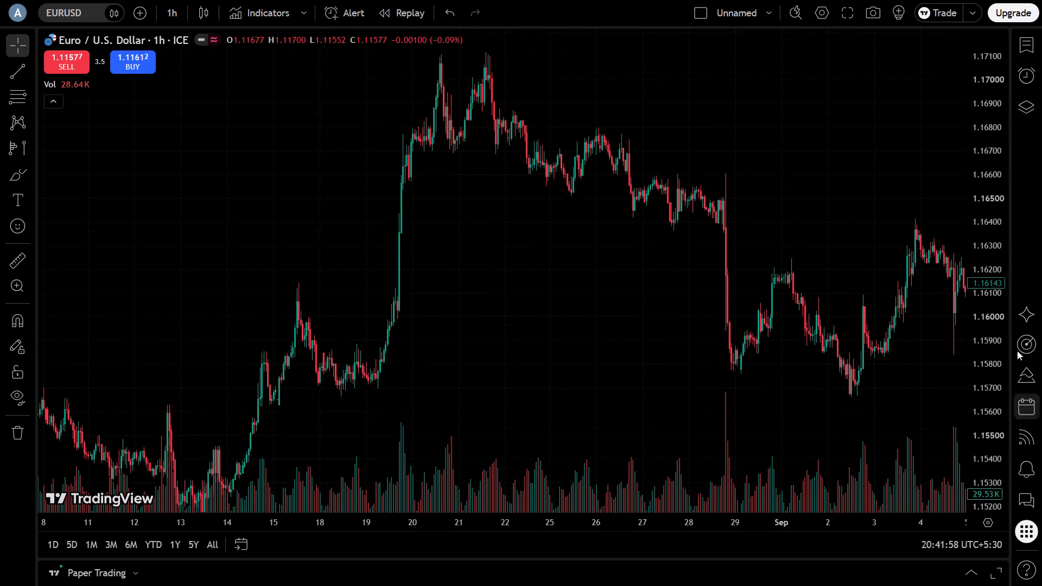
{"action": "left_click_drag", "start_coordinate": [1017, 351], "coordinate": [1017, 348]}
Review the September price action through month-end, and examine the wider structure from the start of August to early September.
{"action": "left_click_drag", "start_coordinate": [778, 340], "coordinate": [242, 279]}
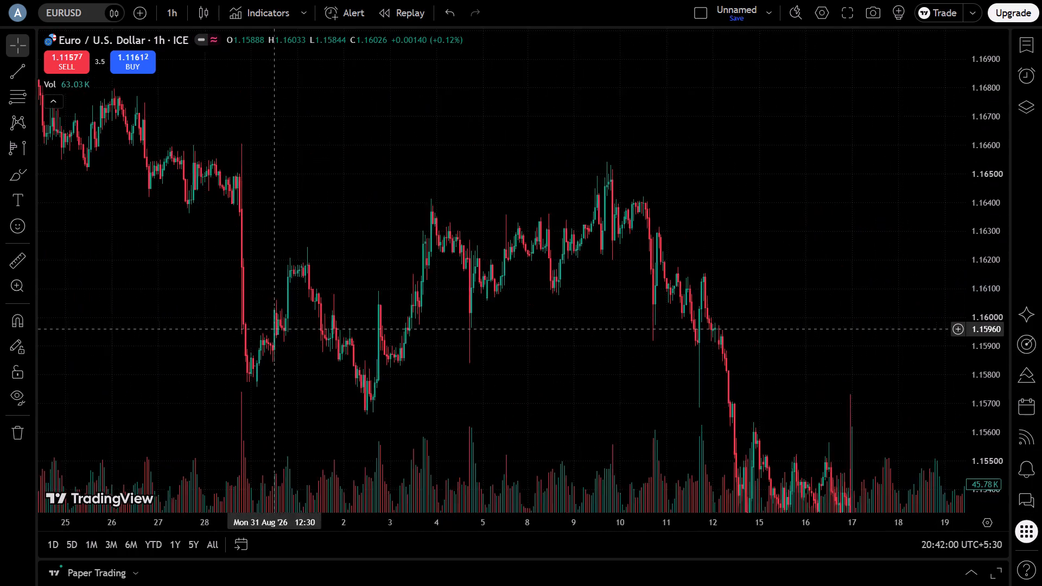
{"action": "left_click_drag", "start_coordinate": [612, 257], "coordinate": [378, 121]}
{"action": "left_click_drag", "start_coordinate": [805, 312], "coordinate": [651, 99]}
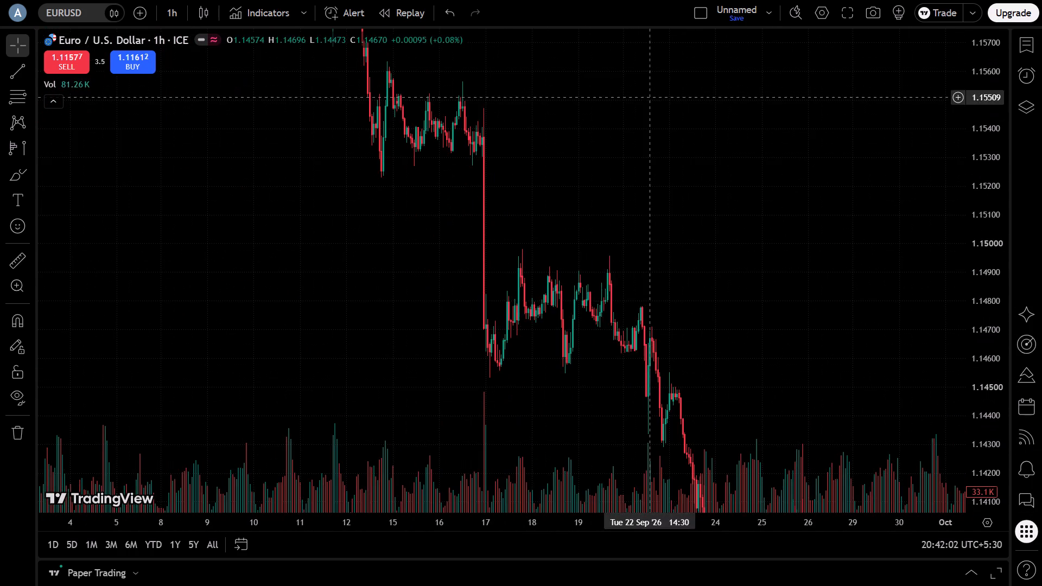
{"action": "left_click_drag", "start_coordinate": [859, 311], "coordinate": [757, 155]}
{"action": "left_click_drag", "start_coordinate": [843, 309], "coordinate": [1011, 231]}
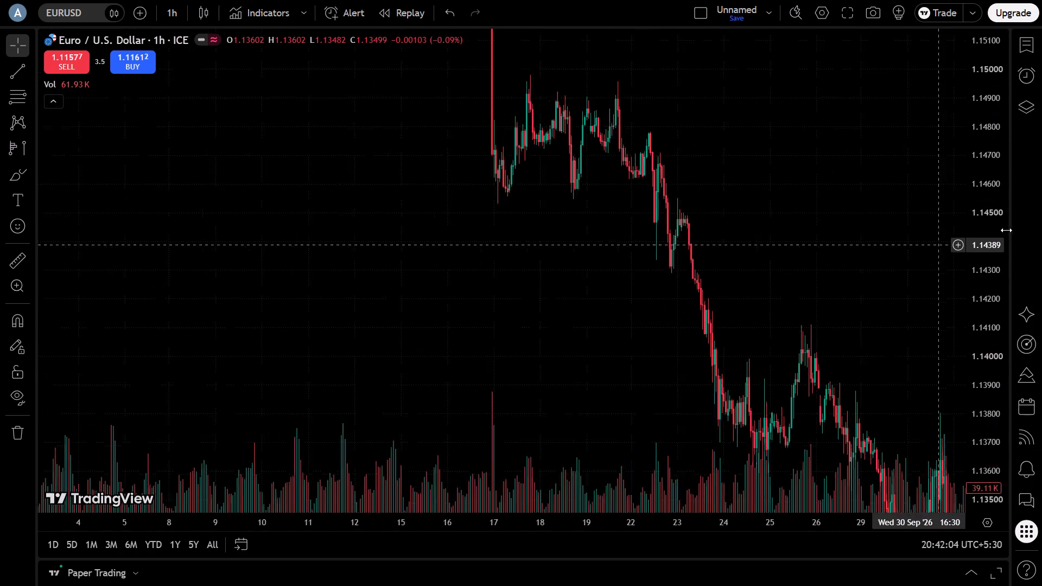
{"action": "left_click_drag", "start_coordinate": [441, 303], "coordinate": [833, 279]}
{"action": "left_click_drag", "start_coordinate": [353, 320], "coordinate": [732, 314]}
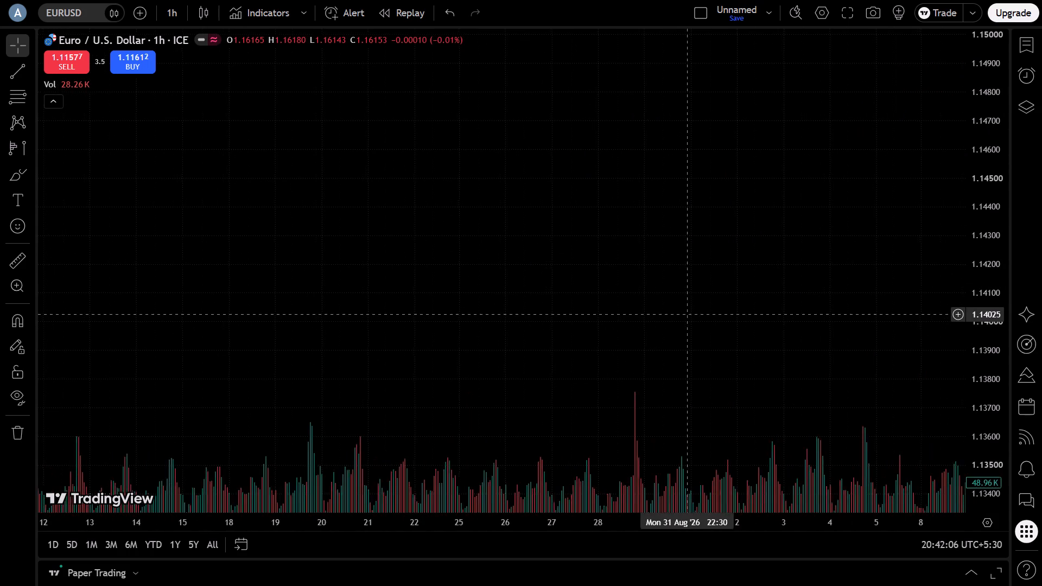
{"action": "left_click_drag", "start_coordinate": [732, 314], "coordinate": [724, 315]}
{"action": "scroll", "coordinate": [639, 299], "scroll_direction": "down", "scroll_amount": 3}
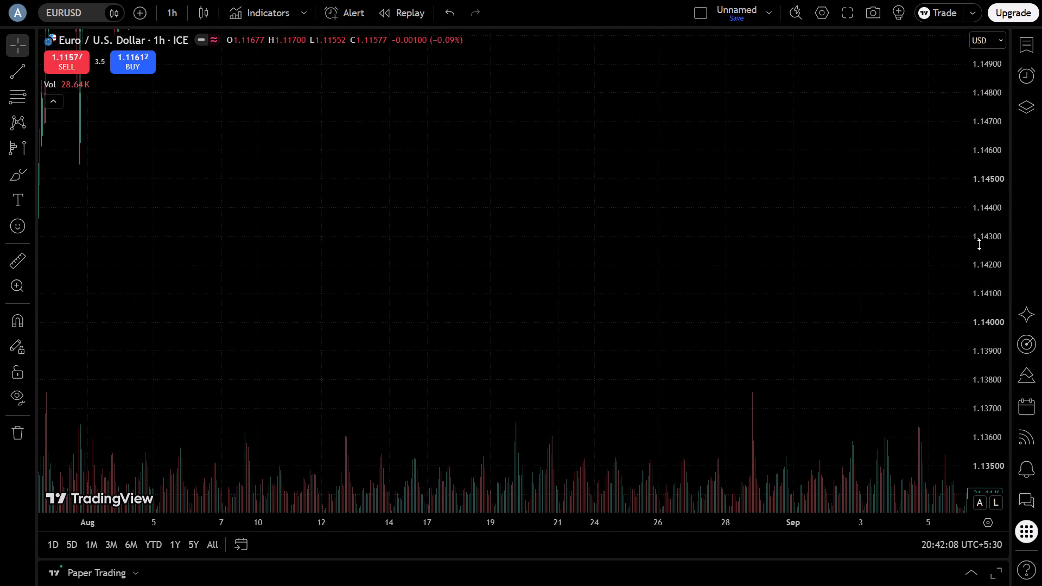
{"action": "left_click_drag", "start_coordinate": [979, 244], "coordinate": [1000, 538]}
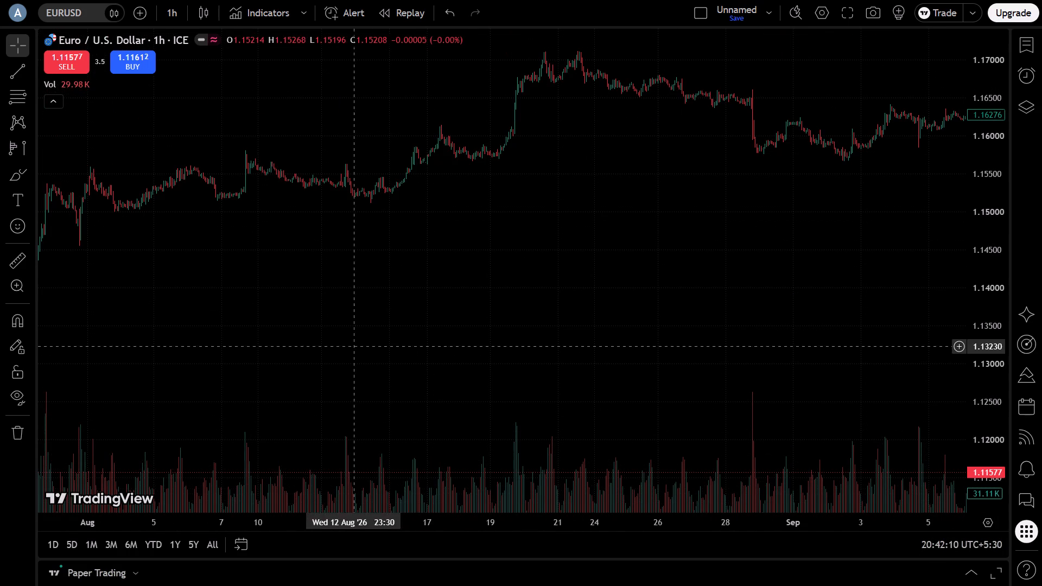
Trace the EURUSD history back from August on the 1-hour chart, through late July and early July to March.
{"action": "left_click_drag", "start_coordinate": [355, 345], "coordinate": [625, 320]}
{"action": "left_click_drag", "start_coordinate": [240, 336], "coordinate": [794, 281]}
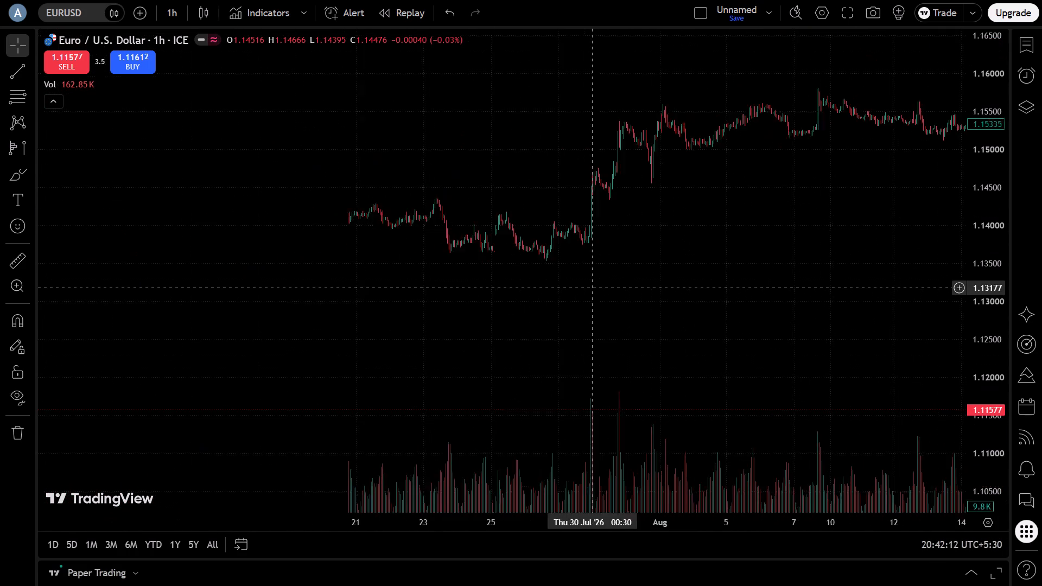
{"action": "left_click_drag", "start_coordinate": [794, 281], "coordinate": [796, 281]}
{"action": "left_click_drag", "start_coordinate": [211, 332], "coordinate": [955, 230]}
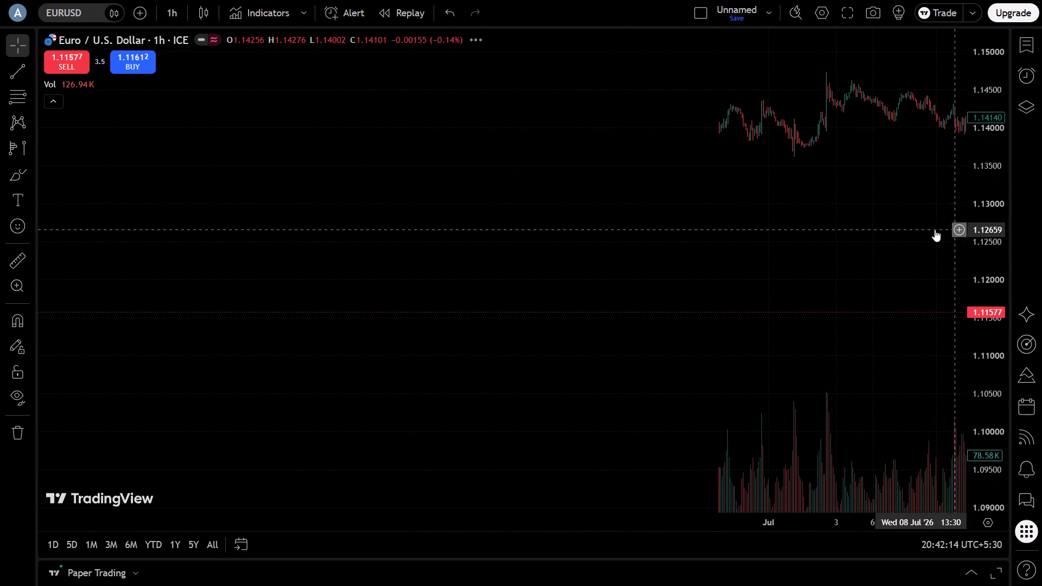
{"action": "left_click_drag", "start_coordinate": [224, 316], "coordinate": [1035, 226]}
{"action": "left_click_drag", "start_coordinate": [429, 286], "coordinate": [836, 265]}
{"action": "left_click_drag", "start_coordinate": [452, 319], "coordinate": [848, 264]}
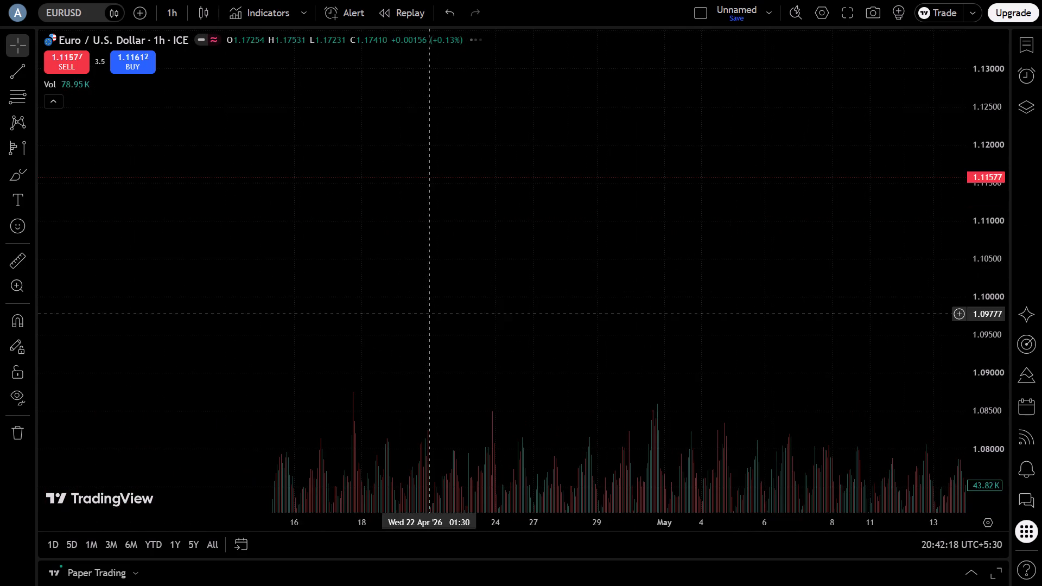
{"action": "left_click_drag", "start_coordinate": [347, 326], "coordinate": [784, 259]}
{"action": "left_click_drag", "start_coordinate": [390, 302], "coordinate": [744, 265]}
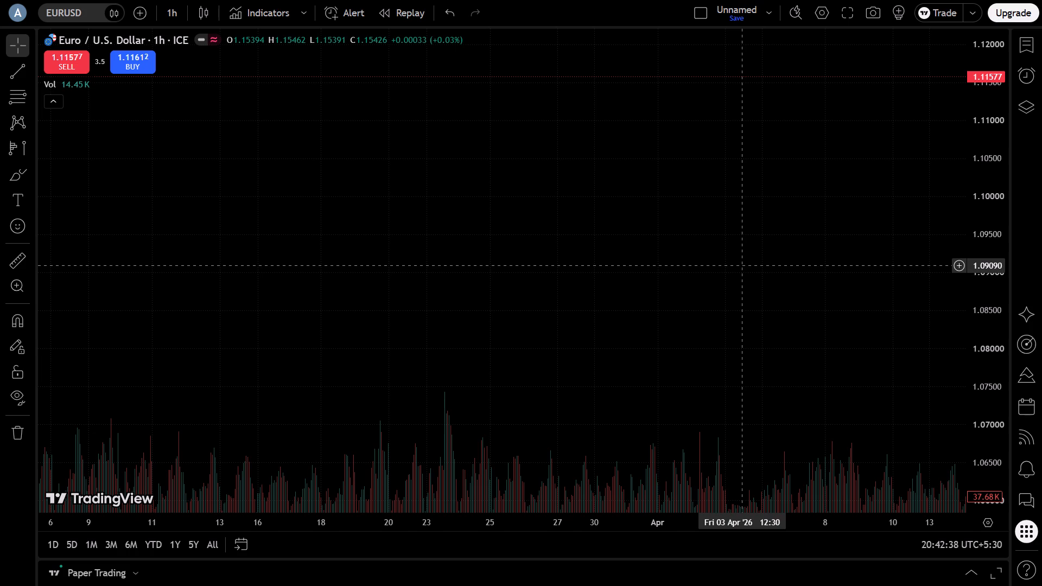
Bring the March candles into range and examine the swings from early March through mid-April.
{"action": "left_click_drag", "start_coordinate": [795, 235], "coordinate": [802, 337]}
{"action": "left_click_drag", "start_coordinate": [749, 206], "coordinate": [782, 364]}
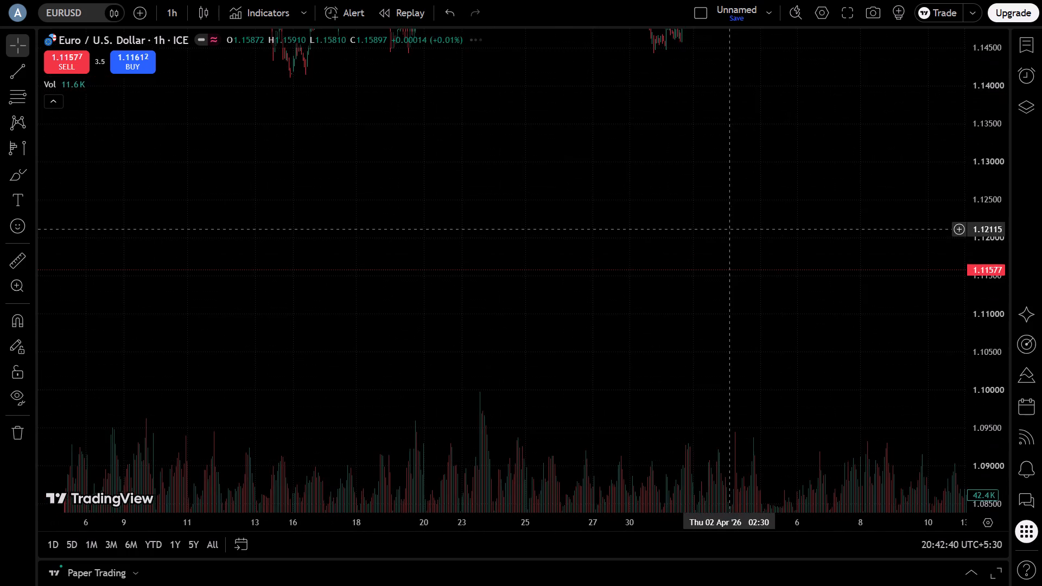
{"action": "left_click_drag", "start_coordinate": [728, 229], "coordinate": [755, 328]}
{"action": "left_click_drag", "start_coordinate": [708, 235], "coordinate": [720, 345]}
{"action": "left_click_drag", "start_coordinate": [696, 277], "coordinate": [702, 313]}
{"action": "left_click_drag", "start_coordinate": [753, 141], "coordinate": [753, 156]}
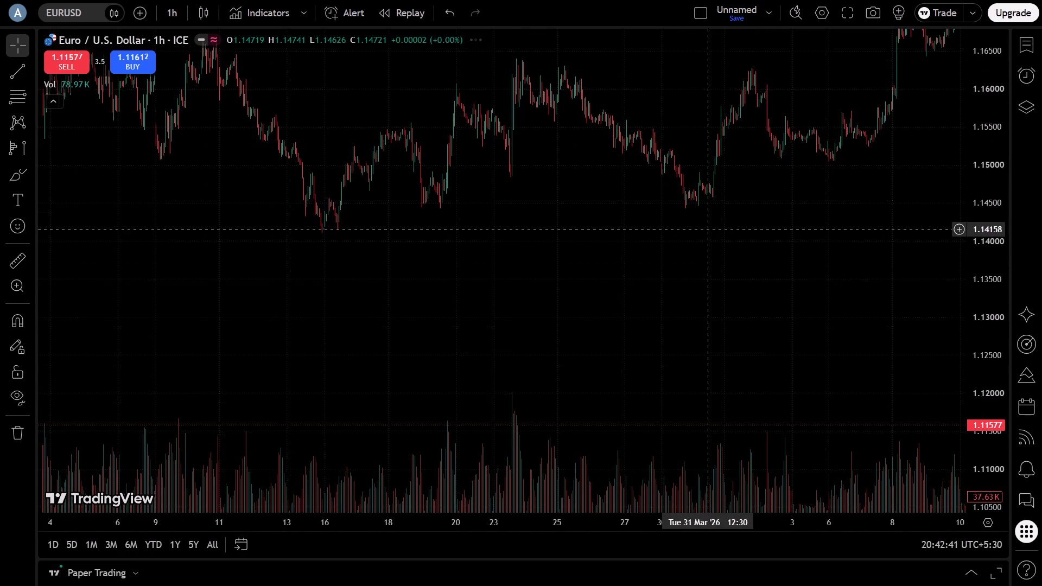
{"action": "left_click_drag", "start_coordinate": [753, 156], "coordinate": [704, 269]}
{"action": "left_click_drag", "start_coordinate": [732, 151], "coordinate": [626, 215]}
{"action": "left_click_drag", "start_coordinate": [727, 165], "coordinate": [548, 243]}
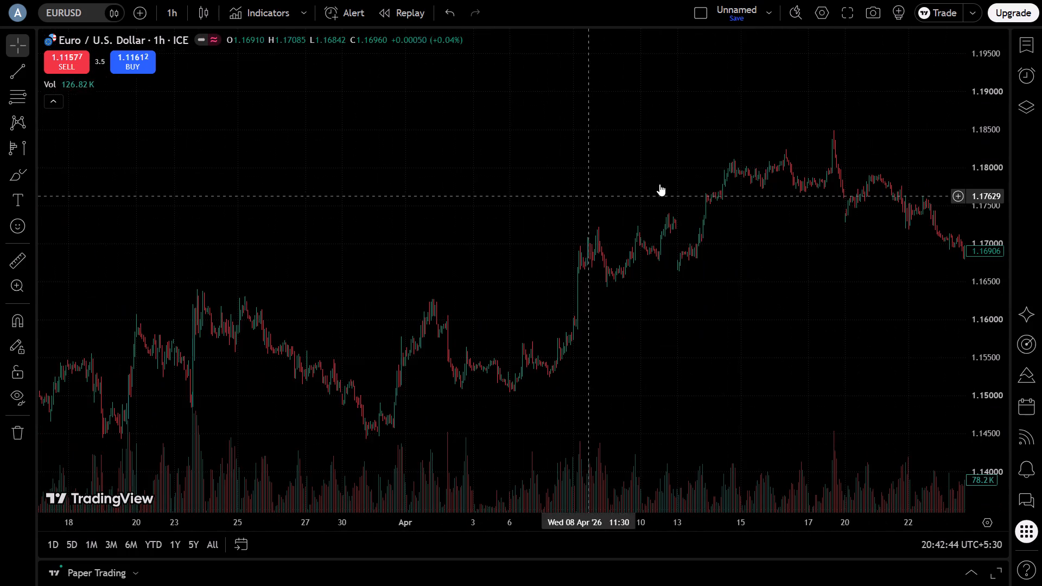
Follow the price action forward from late April, through the May and June declines, to the July range.
{"action": "left_click_drag", "start_coordinate": [727, 190], "coordinate": [279, 257]}
{"action": "left_click_drag", "start_coordinate": [776, 281], "coordinate": [179, 284]}
{"action": "left_click", "coordinate": [48, 295]}
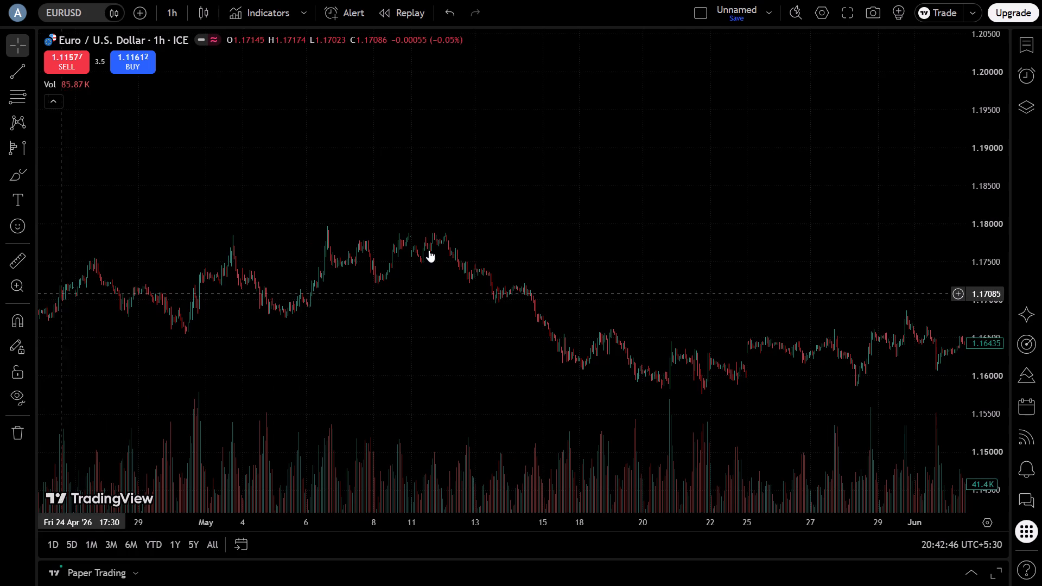
{"action": "left_click_drag", "start_coordinate": [510, 239], "coordinate": [150, 256]}
{"action": "left_click_drag", "start_coordinate": [605, 254], "coordinate": [175, 264]}
{"action": "left_click_drag", "start_coordinate": [449, 344], "coordinate": [474, 161]}
{"action": "left_click_drag", "start_coordinate": [619, 319], "coordinate": [620, 316]}
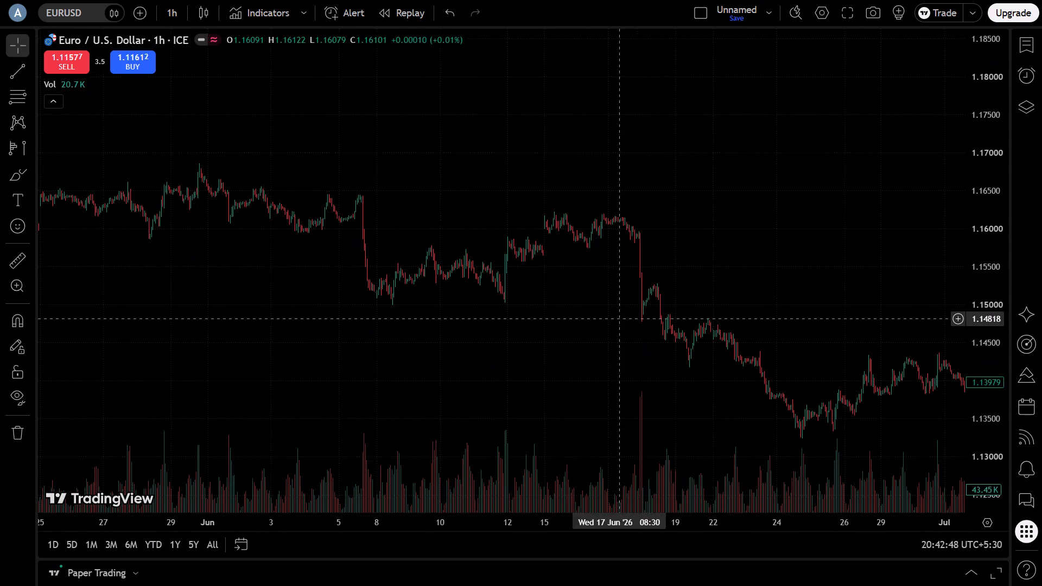
{"action": "left_click_drag", "start_coordinate": [620, 316], "coordinate": [397, 288]}
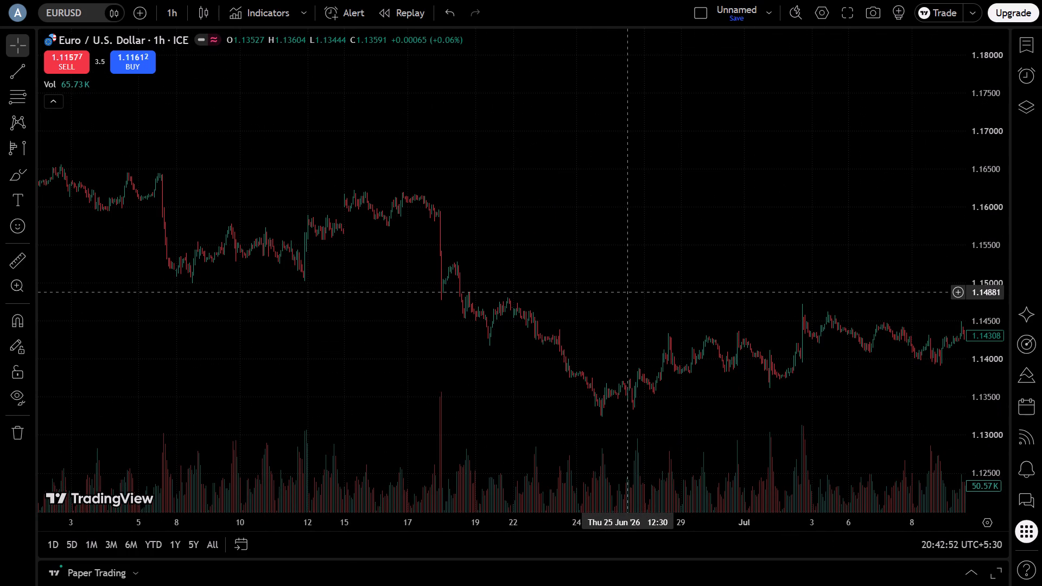
{"action": "left_click_drag", "start_coordinate": [599, 292], "coordinate": [378, 290]}
{"action": "left_click_drag", "start_coordinate": [750, 290], "coordinate": [300, 314]}
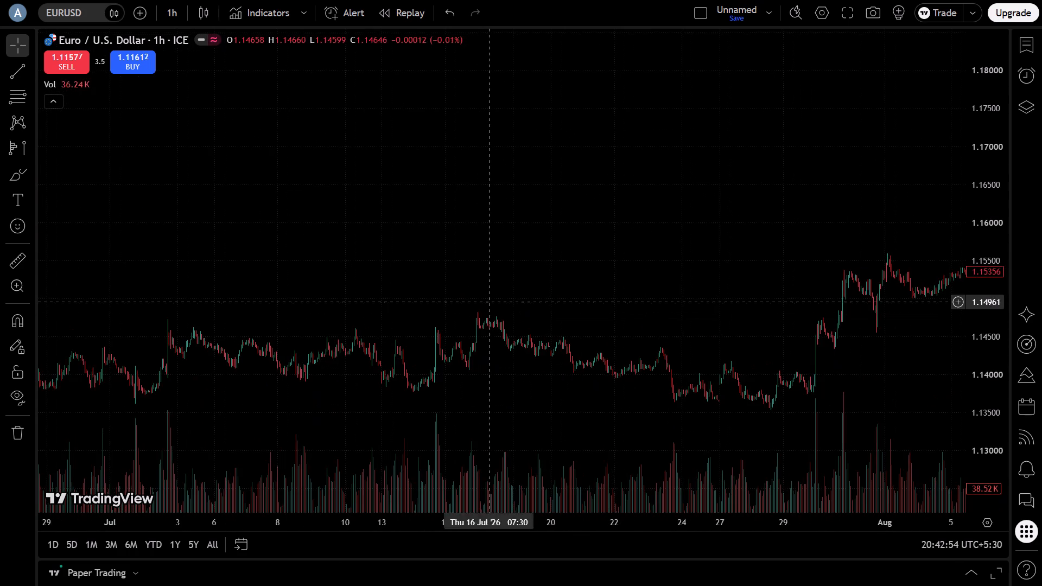
Review the structure from mid-July through August and September, ending at the October trend lines and the latest candles.
{"action": "left_click_drag", "start_coordinate": [663, 334], "coordinate": [359, 326]}
{"action": "left_click_drag", "start_coordinate": [635, 319], "coordinate": [401, 322]}
{"action": "left_click_drag", "start_coordinate": [698, 289], "coordinate": [185, 283]}
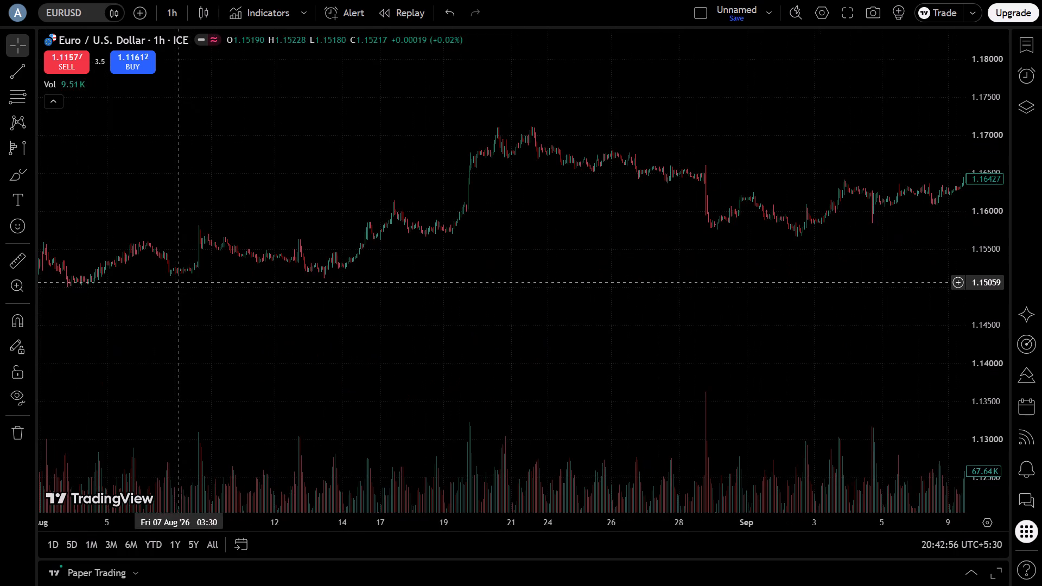
{"action": "left_click_drag", "start_coordinate": [526, 266], "coordinate": [101, 265]}
{"action": "left_click_drag", "start_coordinate": [506, 267], "coordinate": [112, 262]}
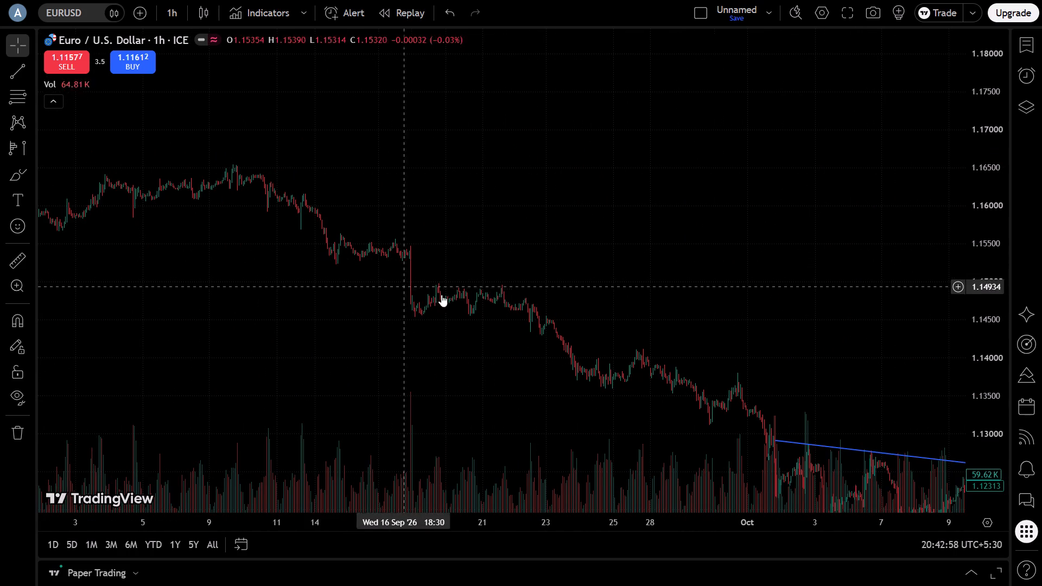
{"action": "left_click_drag", "start_coordinate": [250, 287], "coordinate": [560, 232]}
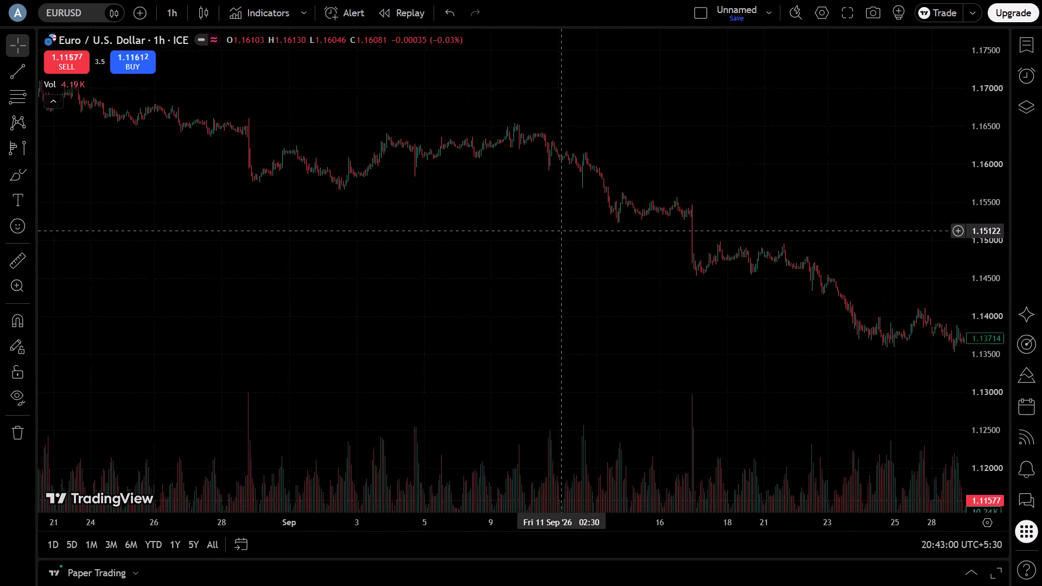
{"action": "left_click_drag", "start_coordinate": [560, 232], "coordinate": [285, 192]}
{"action": "left_click_drag", "start_coordinate": [567, 280], "coordinate": [313, 271]}
{"action": "left_click_drag", "start_coordinate": [455, 330], "coordinate": [380, 179]}
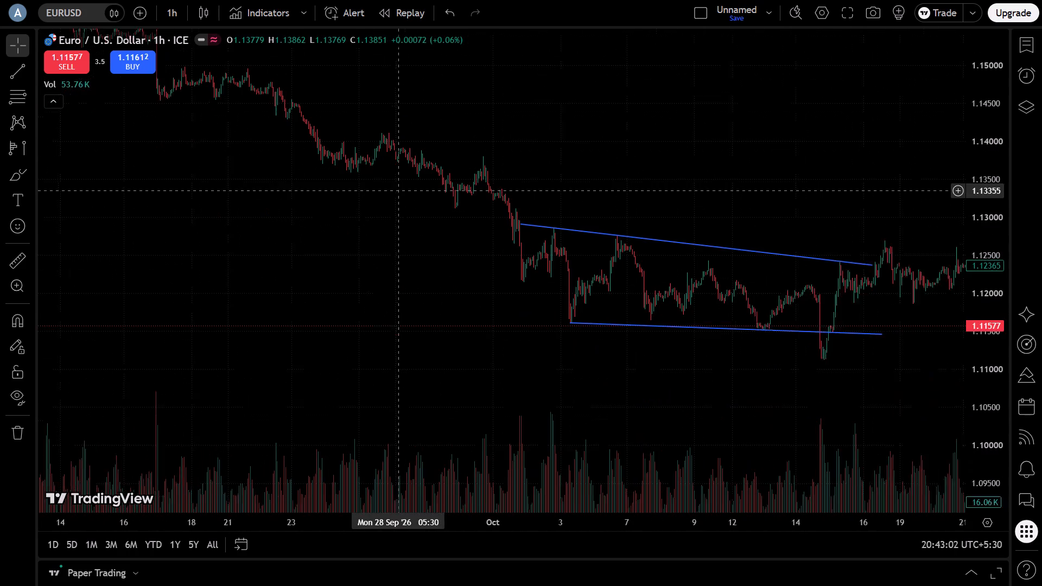
{"action": "left_click_drag", "start_coordinate": [494, 308], "coordinate": [466, 311]}
{"action": "left_click_drag", "start_coordinate": [772, 367], "coordinate": [496, 351]}
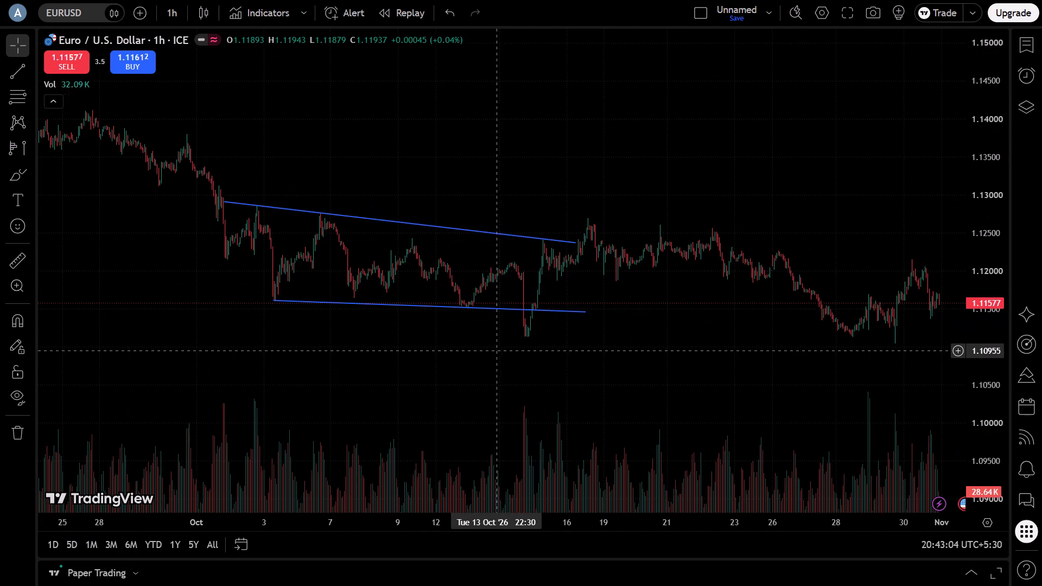
{"action": "left_click_drag", "start_coordinate": [731, 321], "coordinate": [464, 356]}
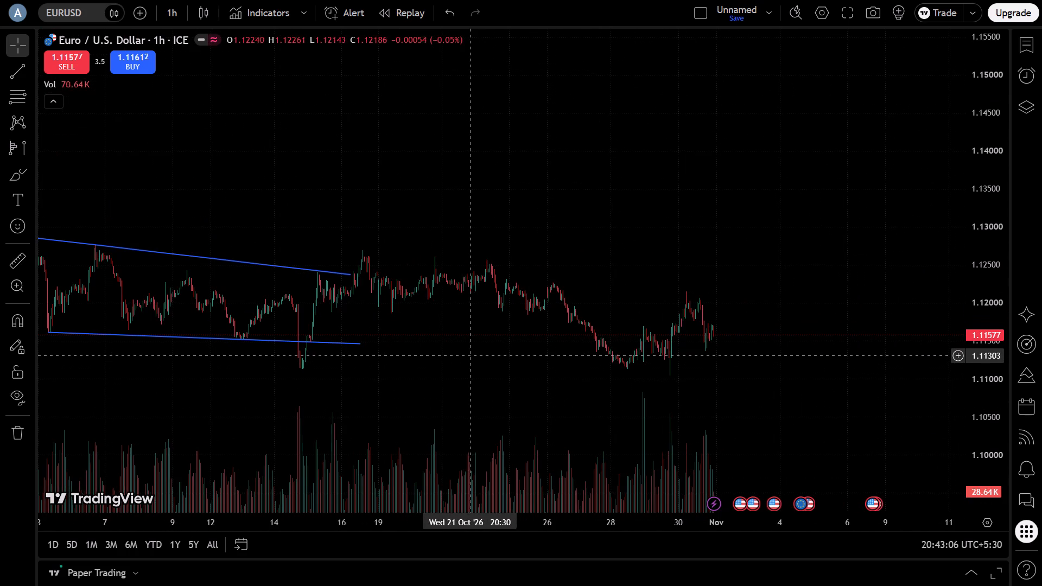
Examine the late October swings up to the latest candle at an enlarged price scale.
{"action": "scroll", "coordinate": [499, 352], "scroll_direction": "up", "scroll_amount": 5}
{"action": "left_click_drag", "start_coordinate": [580, 418], "coordinate": [617, 334]}
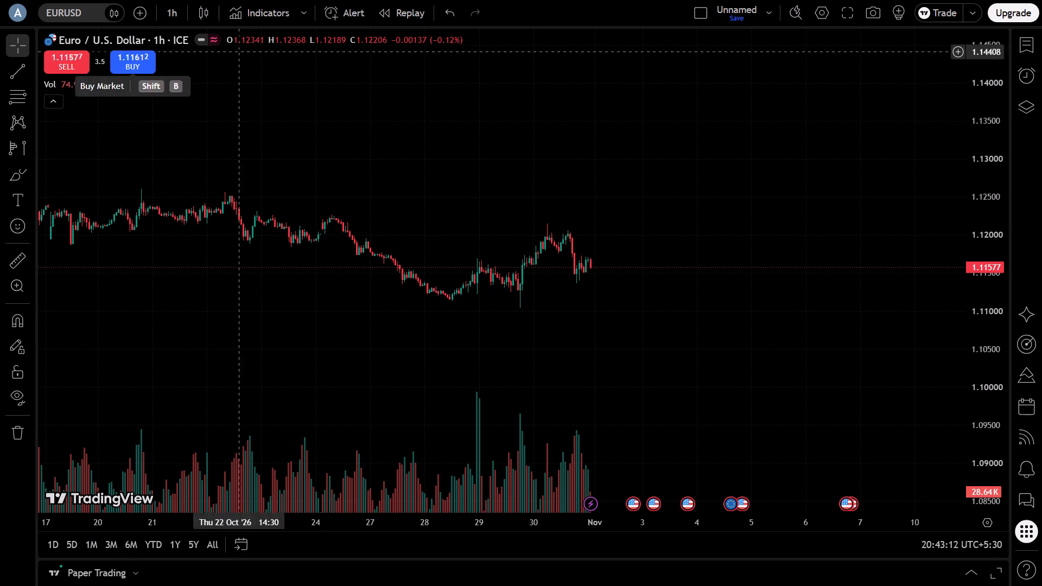
{"action": "left_click_drag", "start_coordinate": [654, 327], "coordinate": [583, 321]}
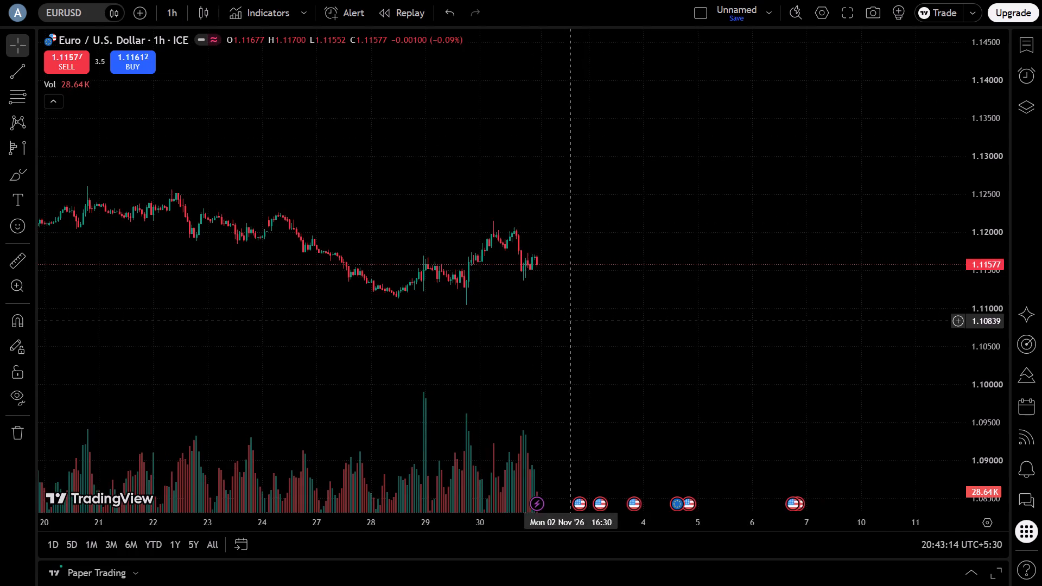
{"action": "scroll", "coordinate": [513, 316], "scroll_direction": "down", "scroll_amount": 2}
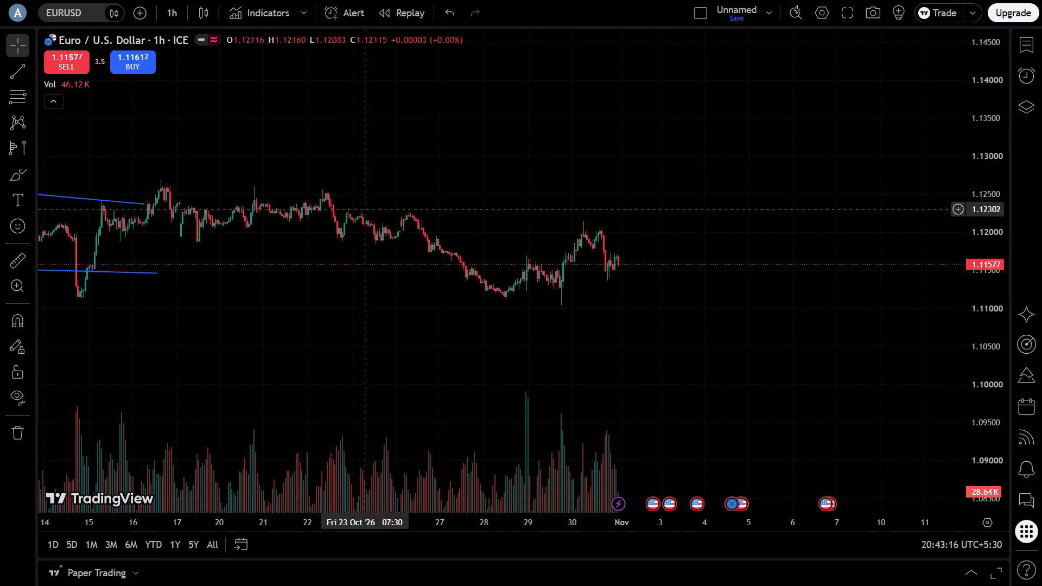
{"action": "left_click_drag", "start_coordinate": [986, 342], "coordinate": [964, 141]}
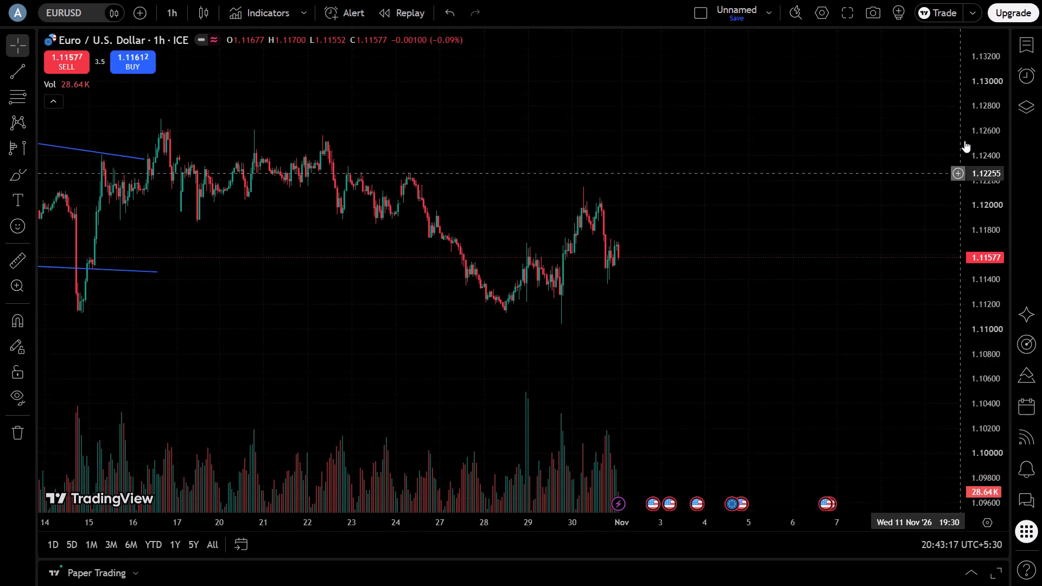
{"action": "left_click_drag", "start_coordinate": [964, 141], "coordinate": [959, 115]}
{"action": "scroll", "coordinate": [804, 224], "scroll_direction": "up", "scroll_amount": 4}
{"action": "left_click_drag", "start_coordinate": [423, 311], "coordinate": [621, 271]}
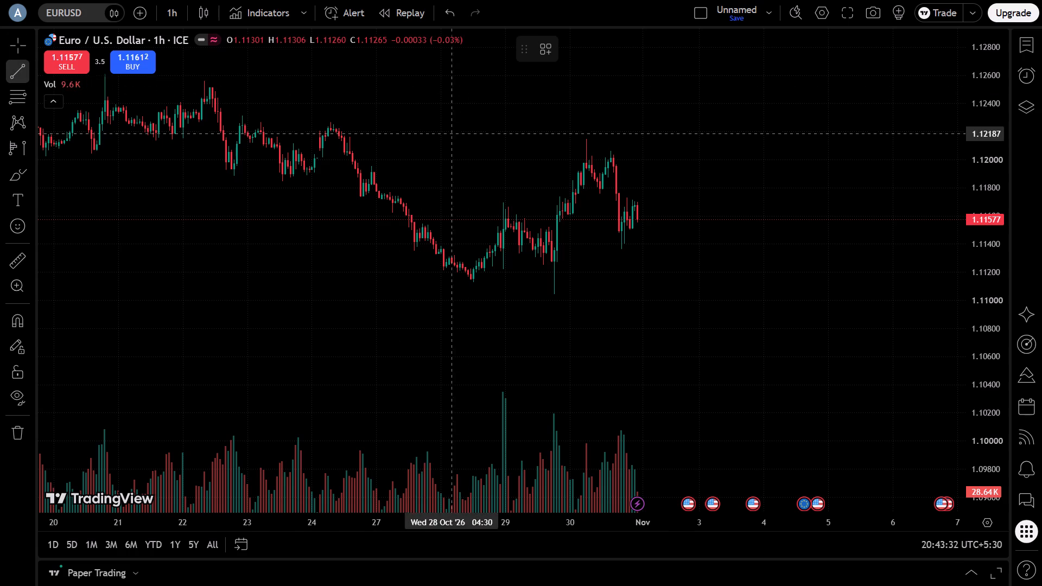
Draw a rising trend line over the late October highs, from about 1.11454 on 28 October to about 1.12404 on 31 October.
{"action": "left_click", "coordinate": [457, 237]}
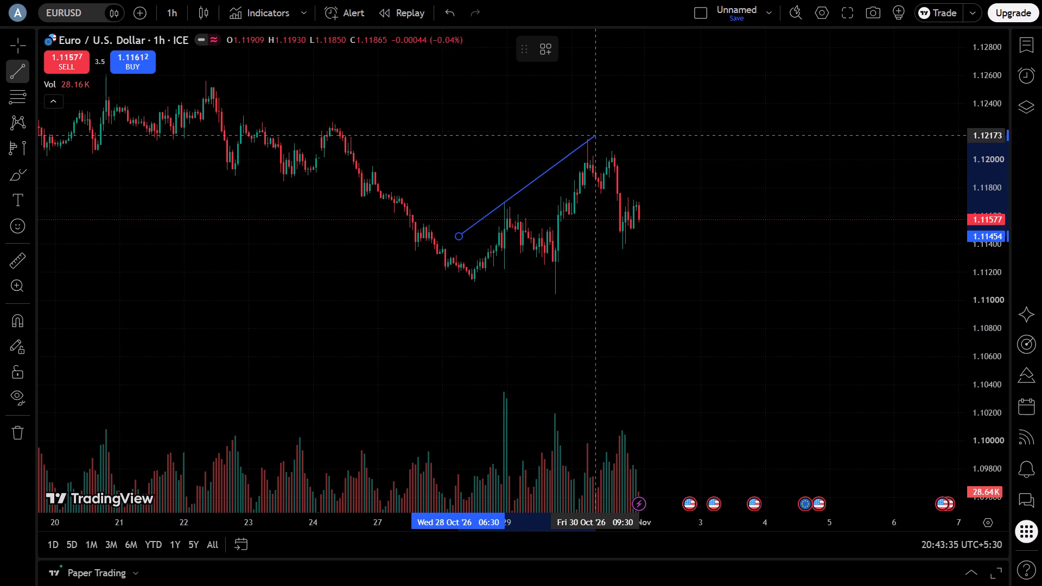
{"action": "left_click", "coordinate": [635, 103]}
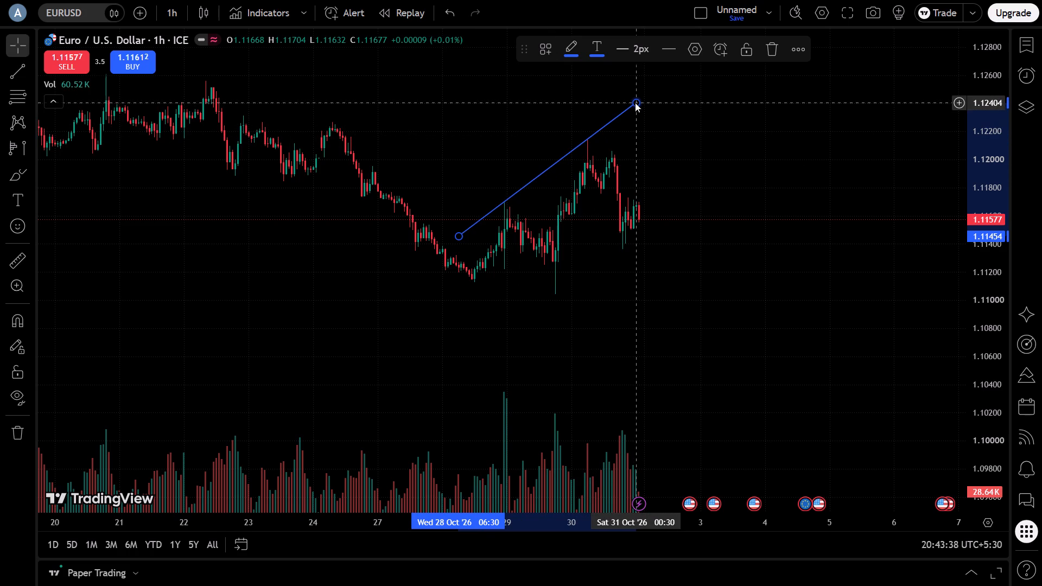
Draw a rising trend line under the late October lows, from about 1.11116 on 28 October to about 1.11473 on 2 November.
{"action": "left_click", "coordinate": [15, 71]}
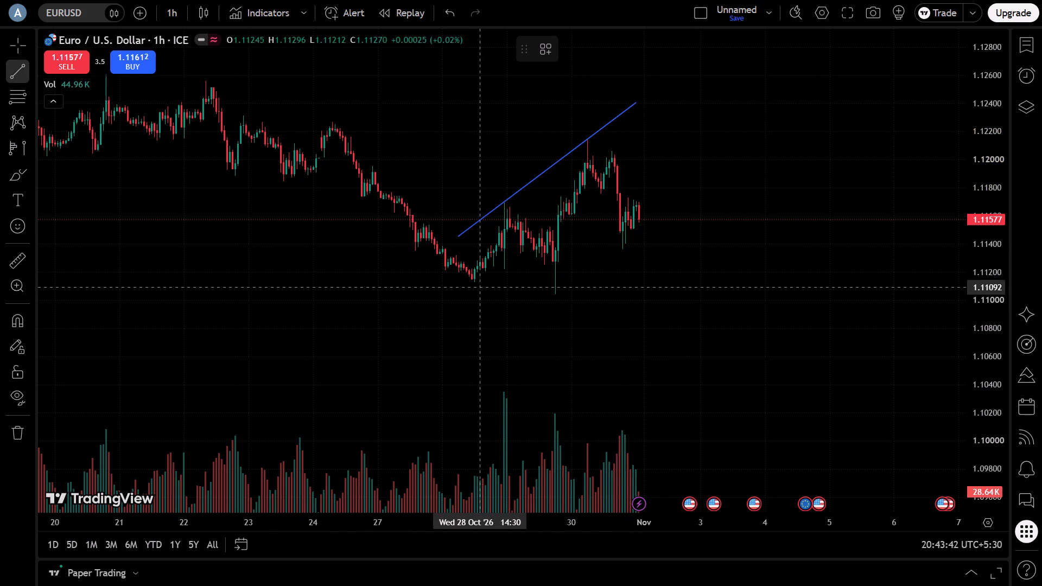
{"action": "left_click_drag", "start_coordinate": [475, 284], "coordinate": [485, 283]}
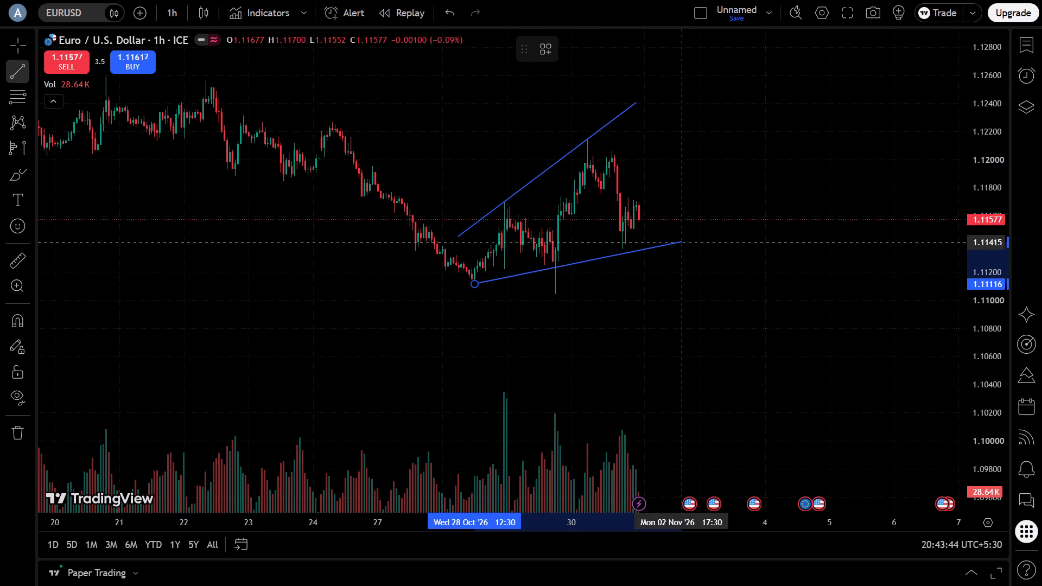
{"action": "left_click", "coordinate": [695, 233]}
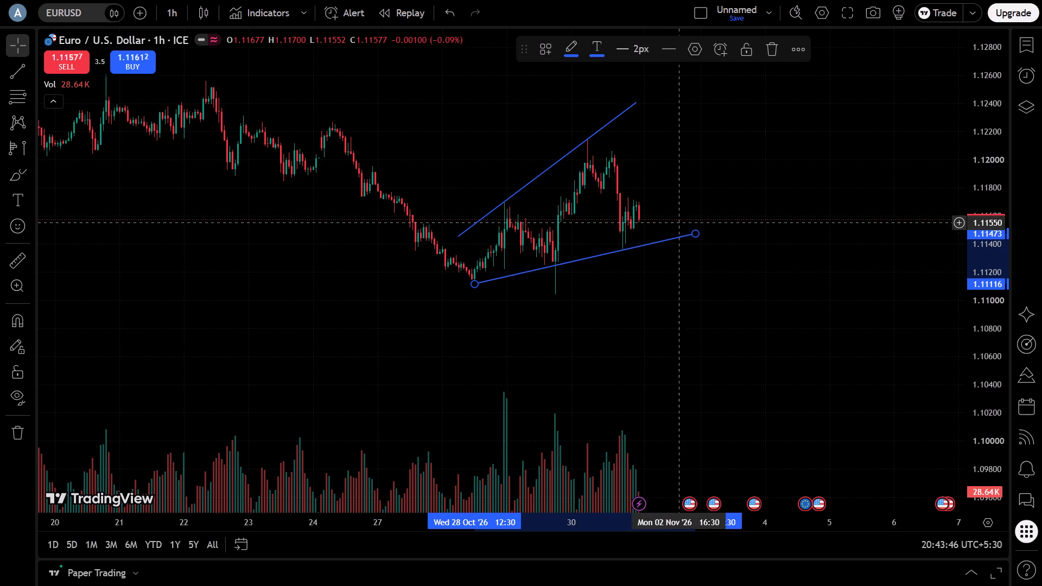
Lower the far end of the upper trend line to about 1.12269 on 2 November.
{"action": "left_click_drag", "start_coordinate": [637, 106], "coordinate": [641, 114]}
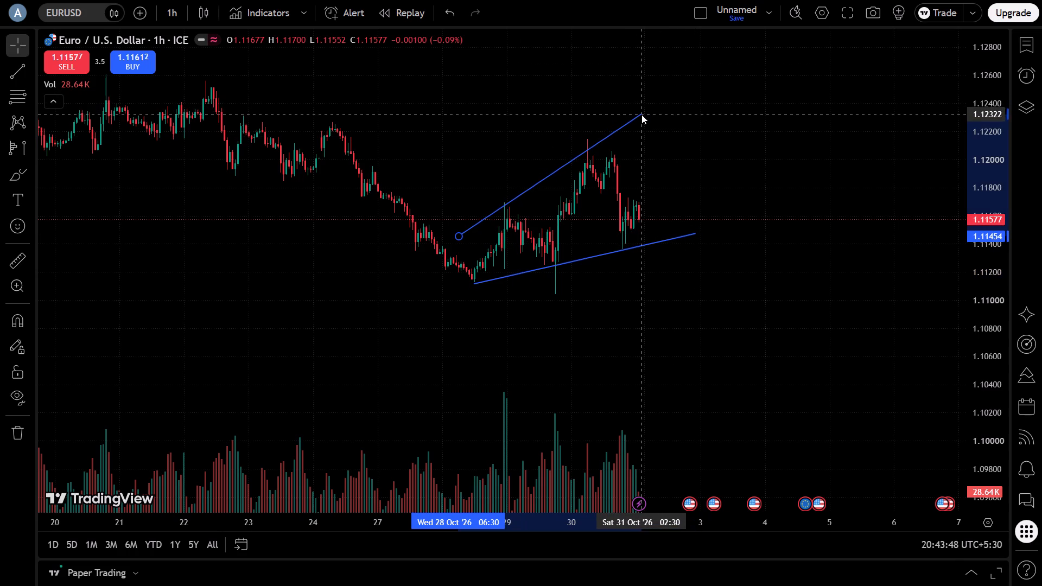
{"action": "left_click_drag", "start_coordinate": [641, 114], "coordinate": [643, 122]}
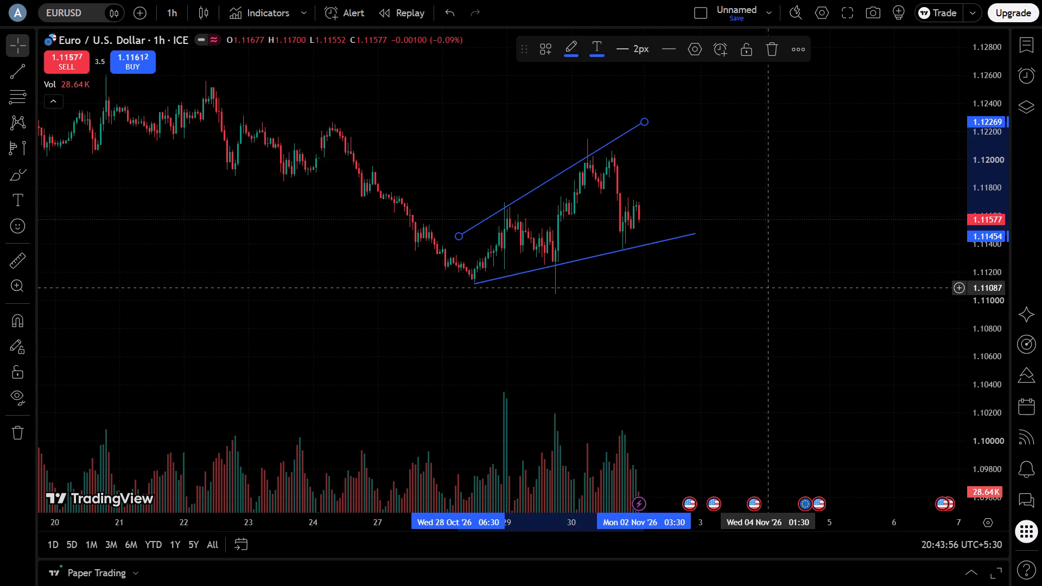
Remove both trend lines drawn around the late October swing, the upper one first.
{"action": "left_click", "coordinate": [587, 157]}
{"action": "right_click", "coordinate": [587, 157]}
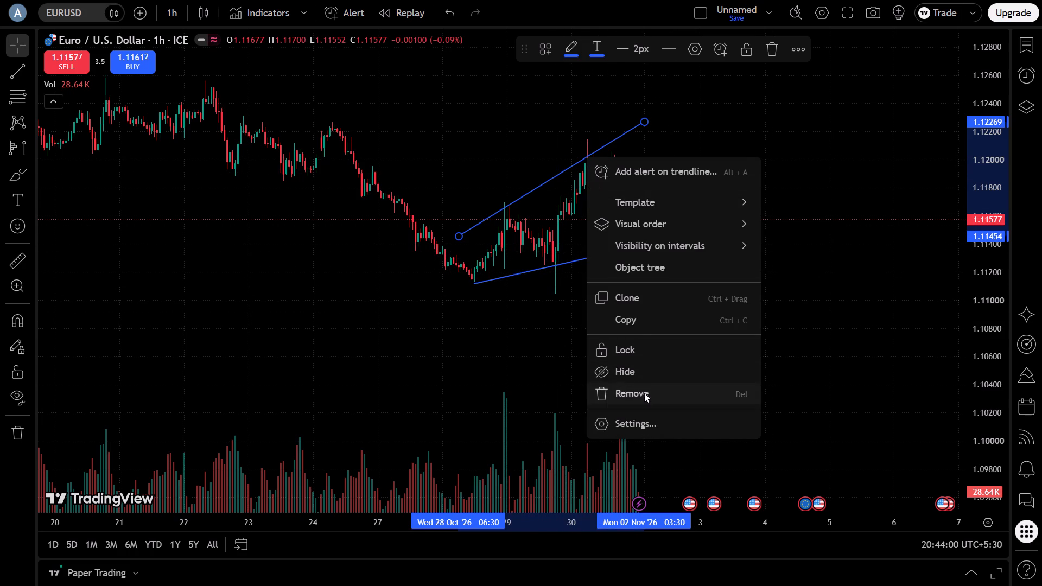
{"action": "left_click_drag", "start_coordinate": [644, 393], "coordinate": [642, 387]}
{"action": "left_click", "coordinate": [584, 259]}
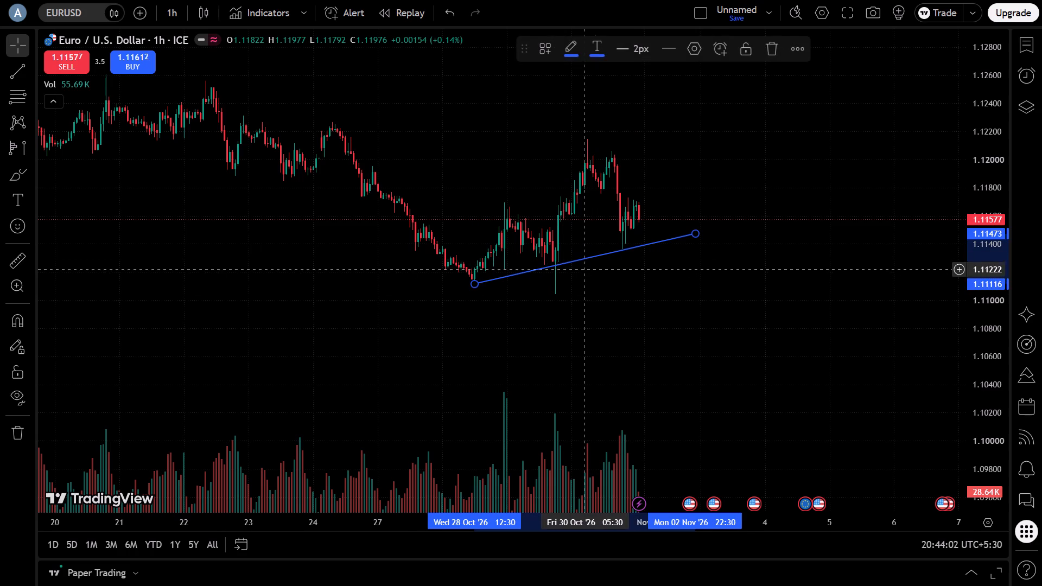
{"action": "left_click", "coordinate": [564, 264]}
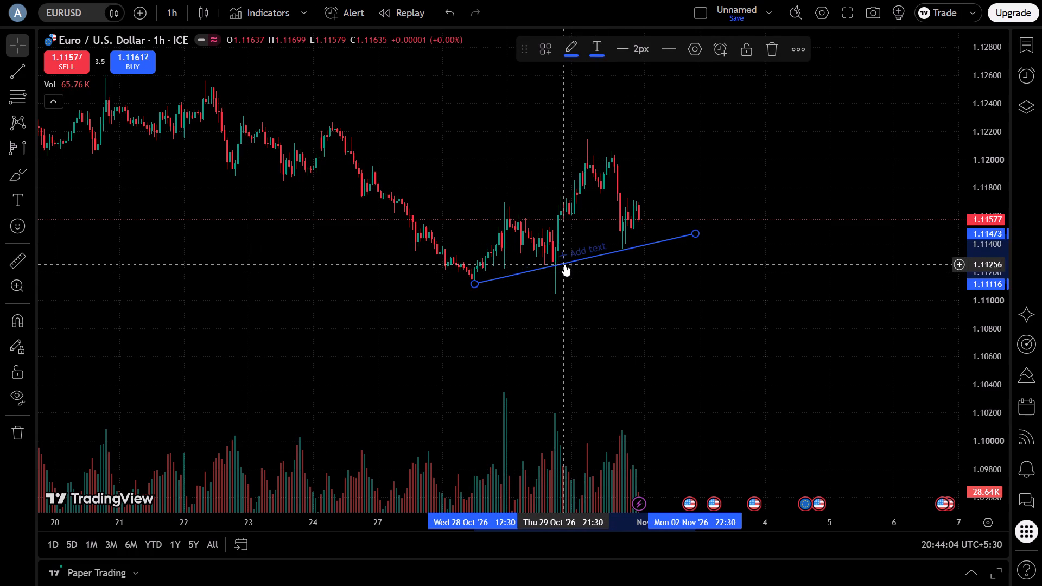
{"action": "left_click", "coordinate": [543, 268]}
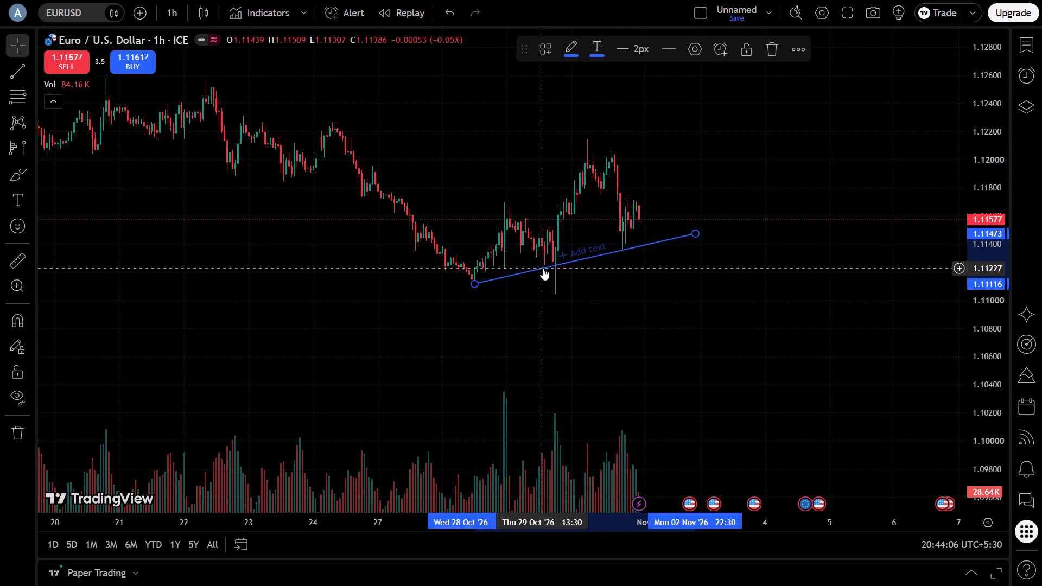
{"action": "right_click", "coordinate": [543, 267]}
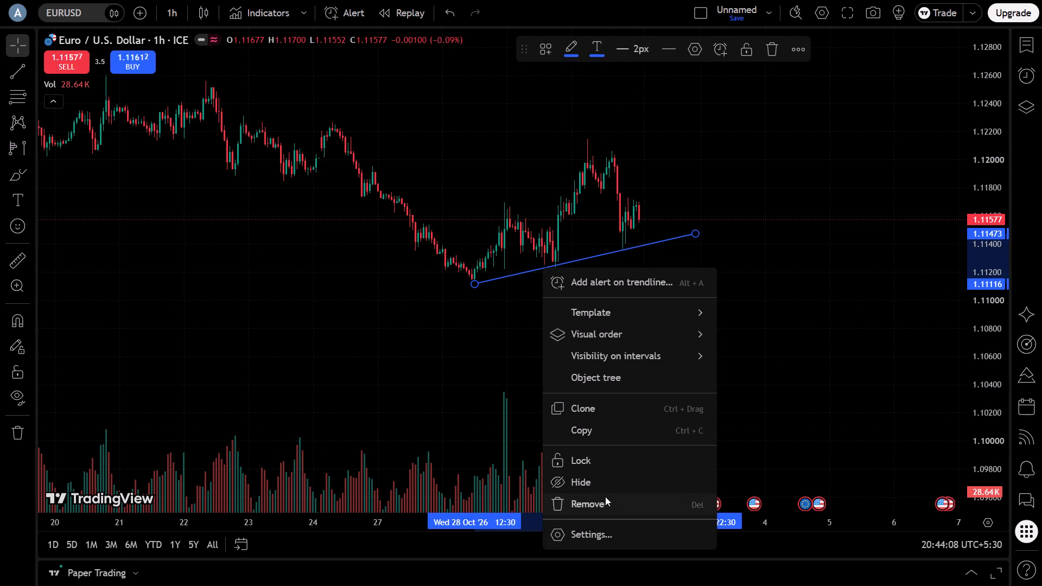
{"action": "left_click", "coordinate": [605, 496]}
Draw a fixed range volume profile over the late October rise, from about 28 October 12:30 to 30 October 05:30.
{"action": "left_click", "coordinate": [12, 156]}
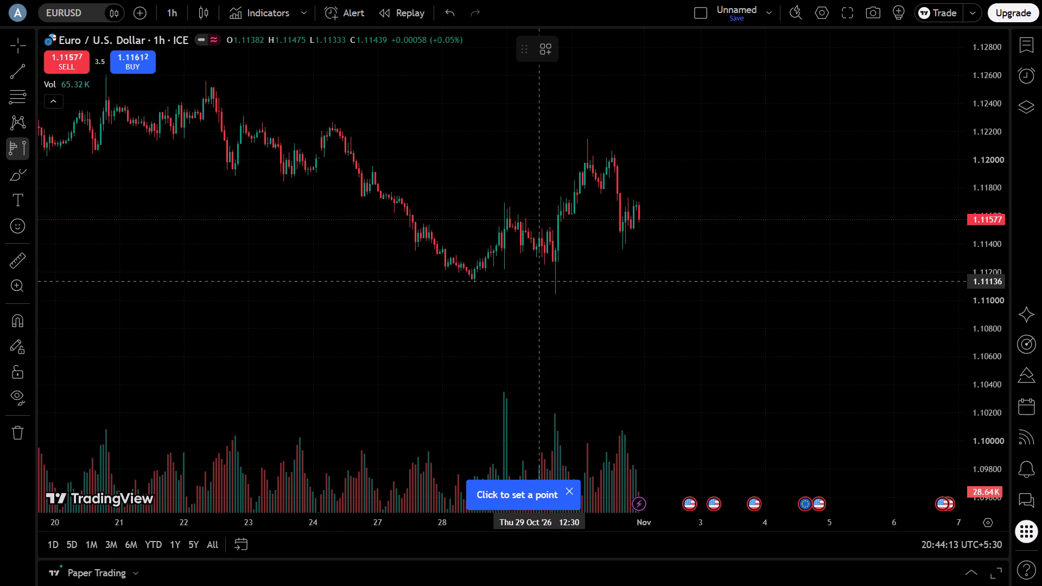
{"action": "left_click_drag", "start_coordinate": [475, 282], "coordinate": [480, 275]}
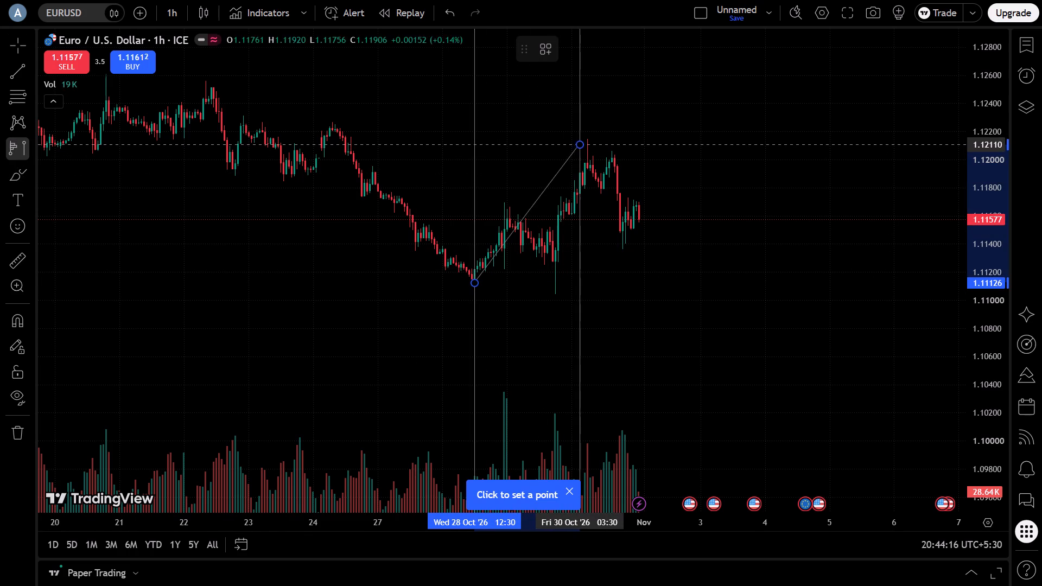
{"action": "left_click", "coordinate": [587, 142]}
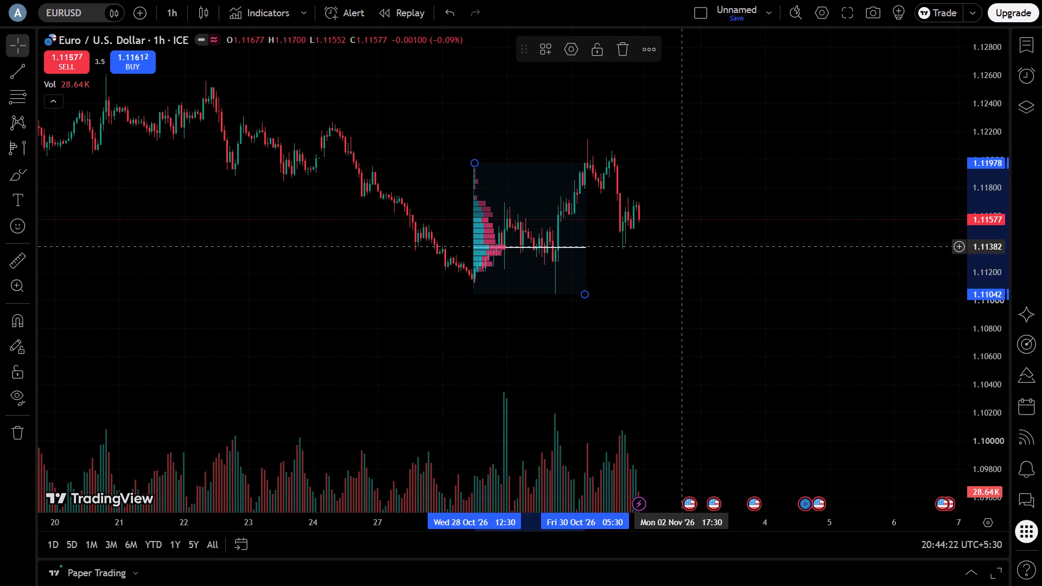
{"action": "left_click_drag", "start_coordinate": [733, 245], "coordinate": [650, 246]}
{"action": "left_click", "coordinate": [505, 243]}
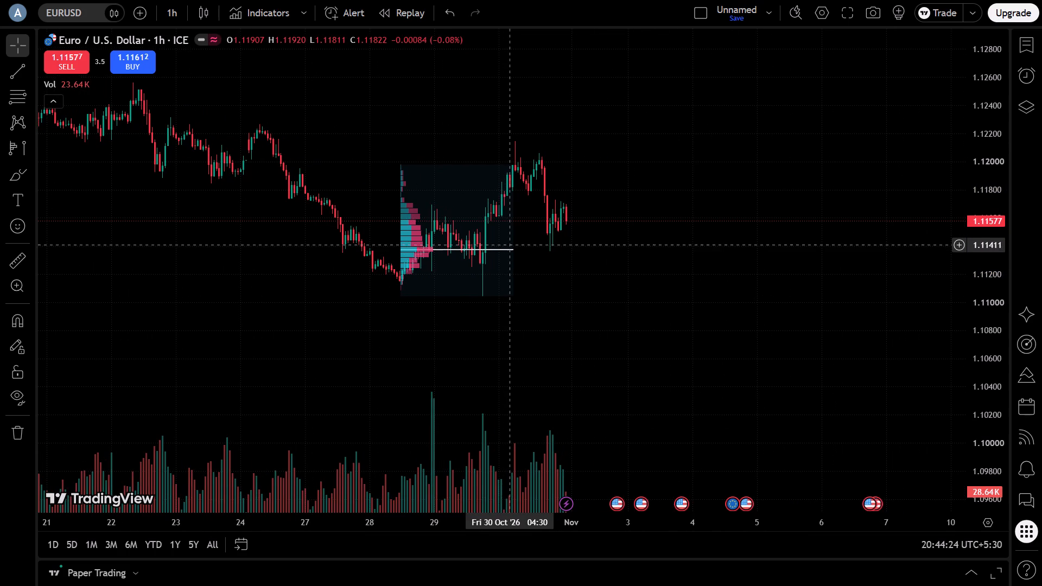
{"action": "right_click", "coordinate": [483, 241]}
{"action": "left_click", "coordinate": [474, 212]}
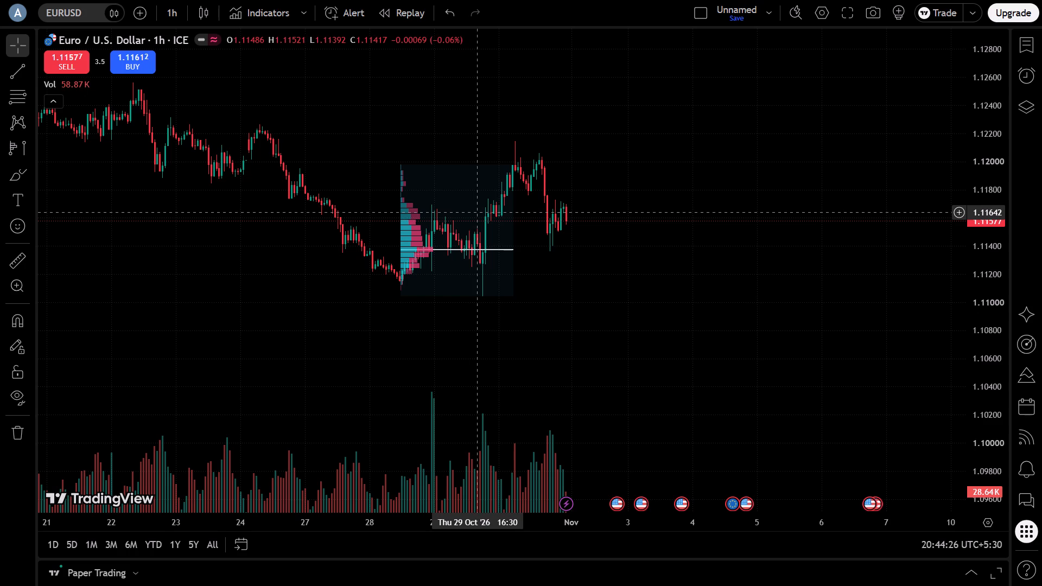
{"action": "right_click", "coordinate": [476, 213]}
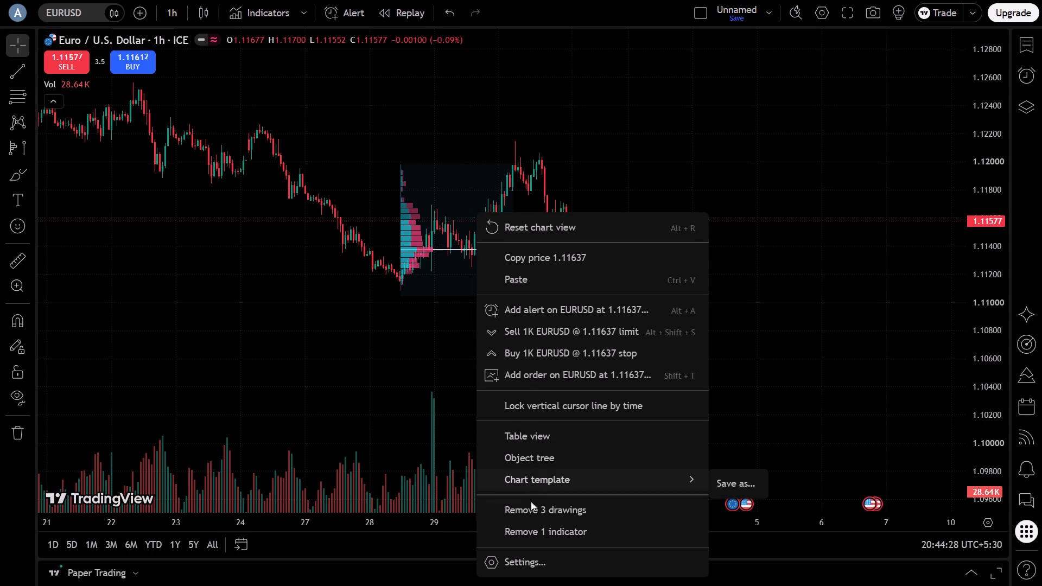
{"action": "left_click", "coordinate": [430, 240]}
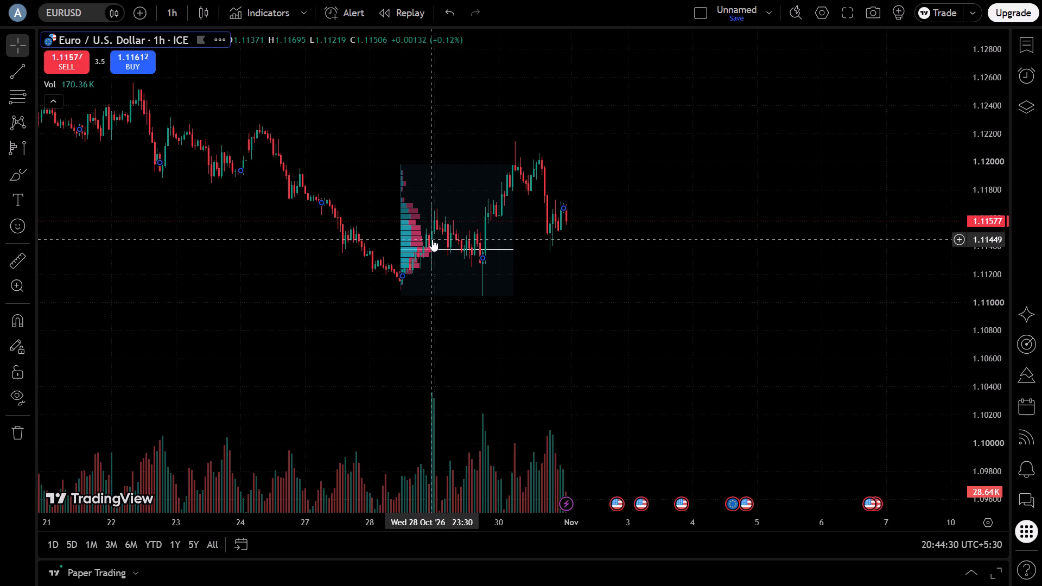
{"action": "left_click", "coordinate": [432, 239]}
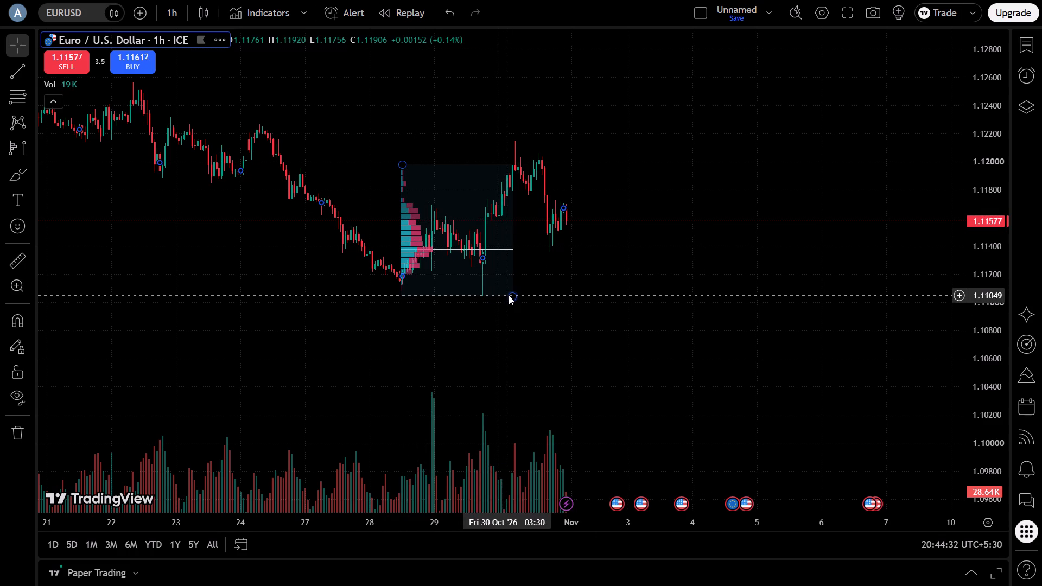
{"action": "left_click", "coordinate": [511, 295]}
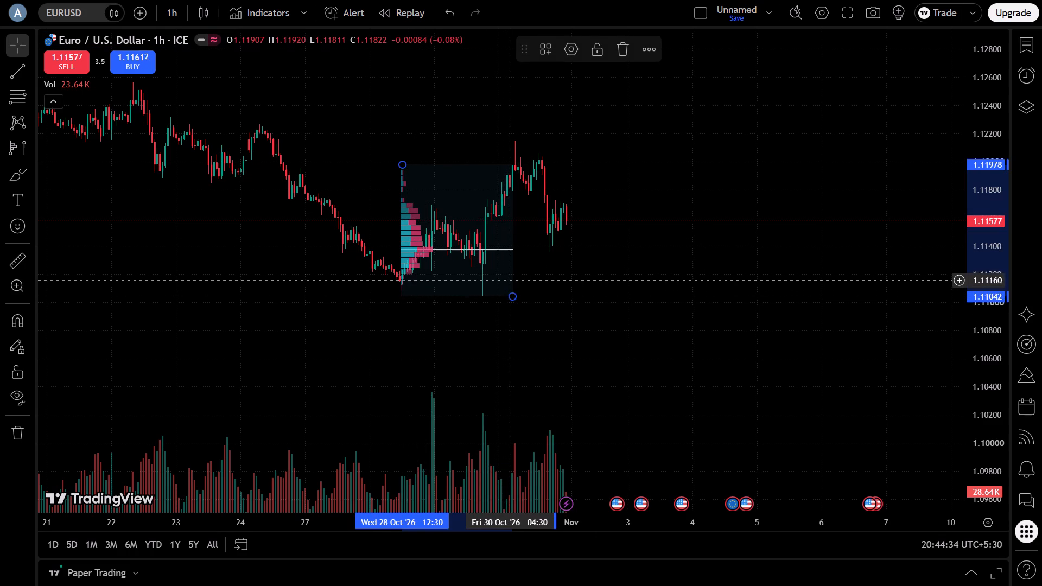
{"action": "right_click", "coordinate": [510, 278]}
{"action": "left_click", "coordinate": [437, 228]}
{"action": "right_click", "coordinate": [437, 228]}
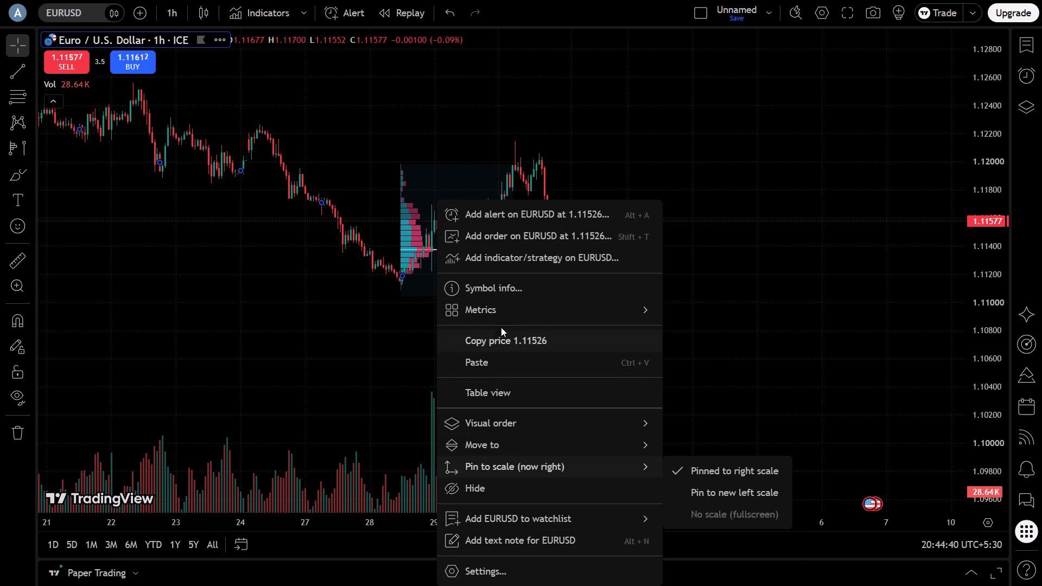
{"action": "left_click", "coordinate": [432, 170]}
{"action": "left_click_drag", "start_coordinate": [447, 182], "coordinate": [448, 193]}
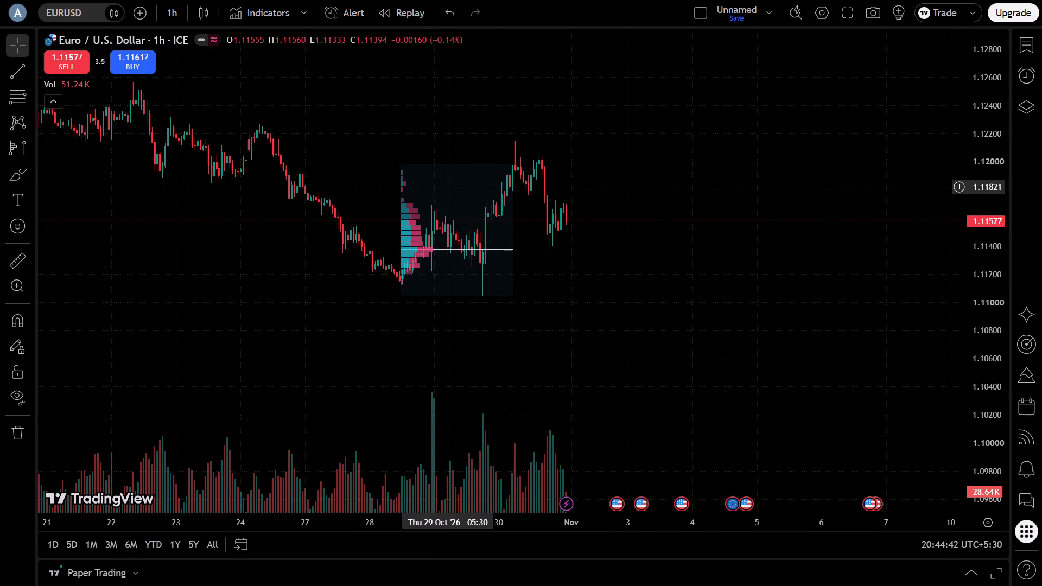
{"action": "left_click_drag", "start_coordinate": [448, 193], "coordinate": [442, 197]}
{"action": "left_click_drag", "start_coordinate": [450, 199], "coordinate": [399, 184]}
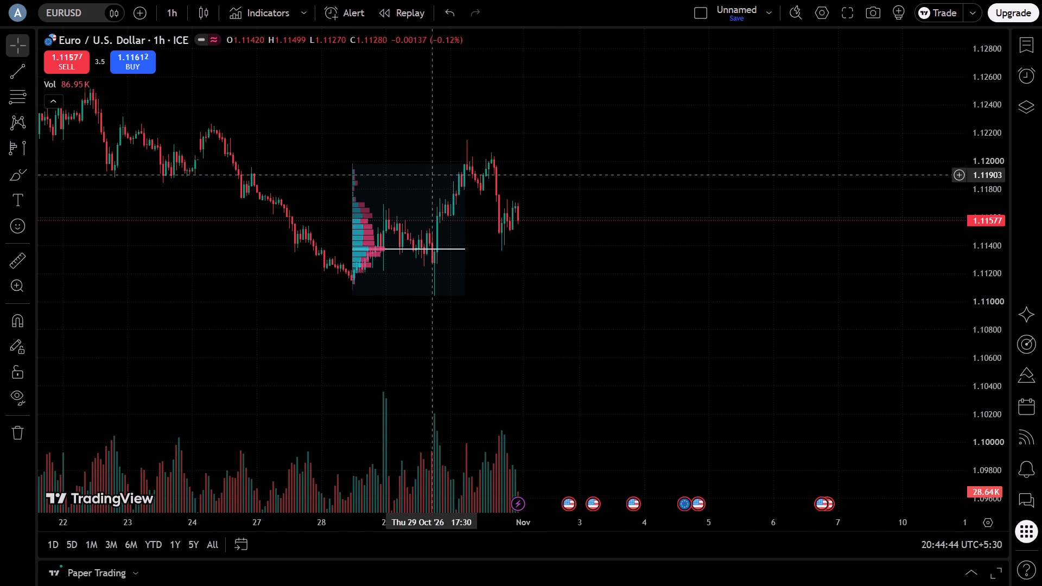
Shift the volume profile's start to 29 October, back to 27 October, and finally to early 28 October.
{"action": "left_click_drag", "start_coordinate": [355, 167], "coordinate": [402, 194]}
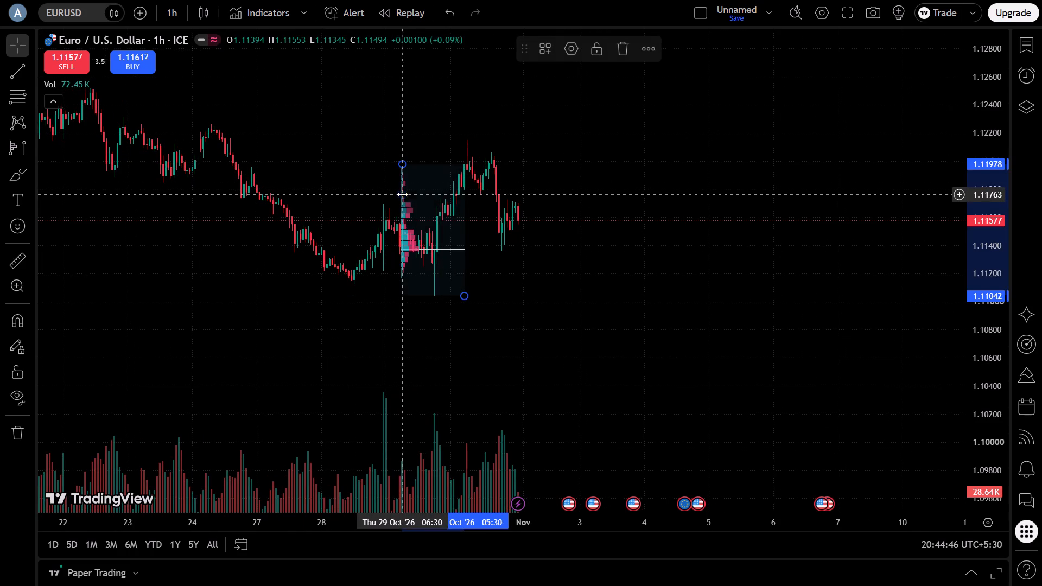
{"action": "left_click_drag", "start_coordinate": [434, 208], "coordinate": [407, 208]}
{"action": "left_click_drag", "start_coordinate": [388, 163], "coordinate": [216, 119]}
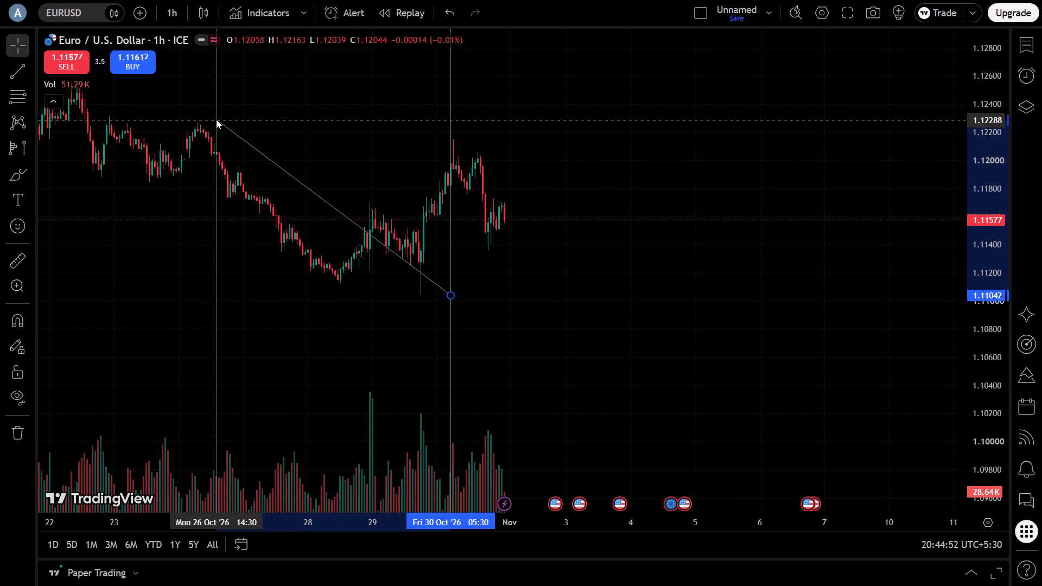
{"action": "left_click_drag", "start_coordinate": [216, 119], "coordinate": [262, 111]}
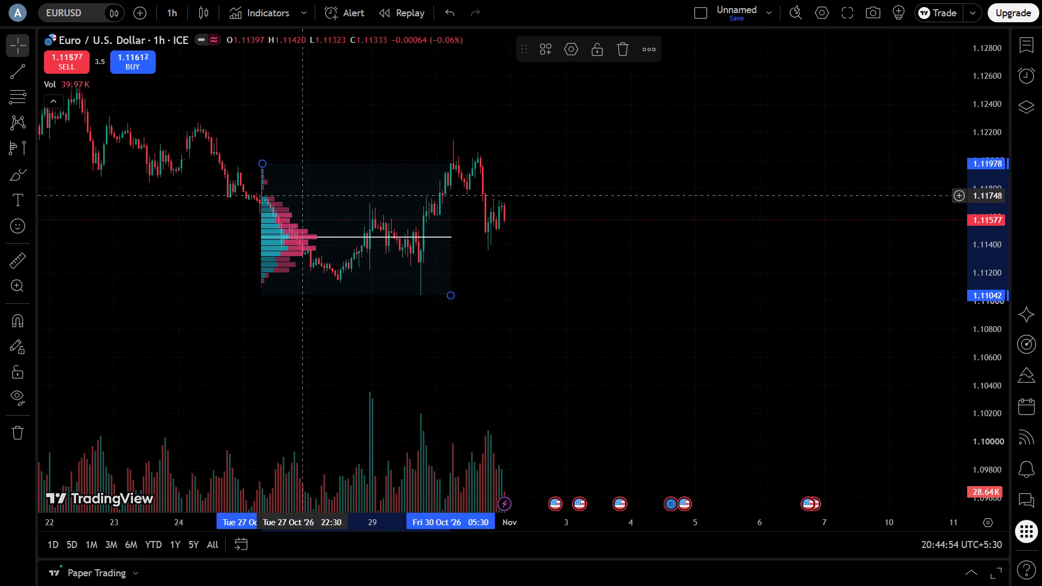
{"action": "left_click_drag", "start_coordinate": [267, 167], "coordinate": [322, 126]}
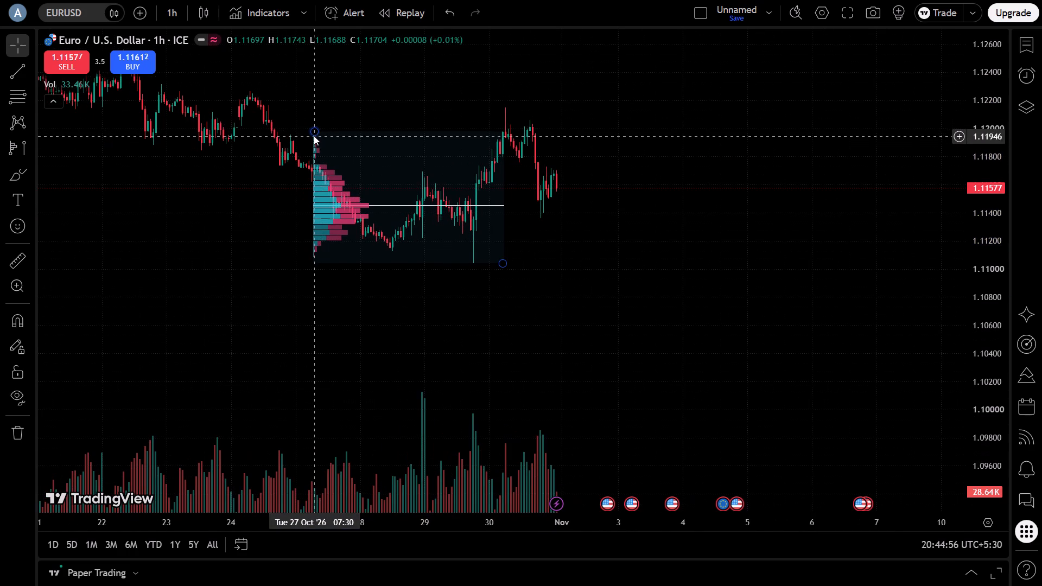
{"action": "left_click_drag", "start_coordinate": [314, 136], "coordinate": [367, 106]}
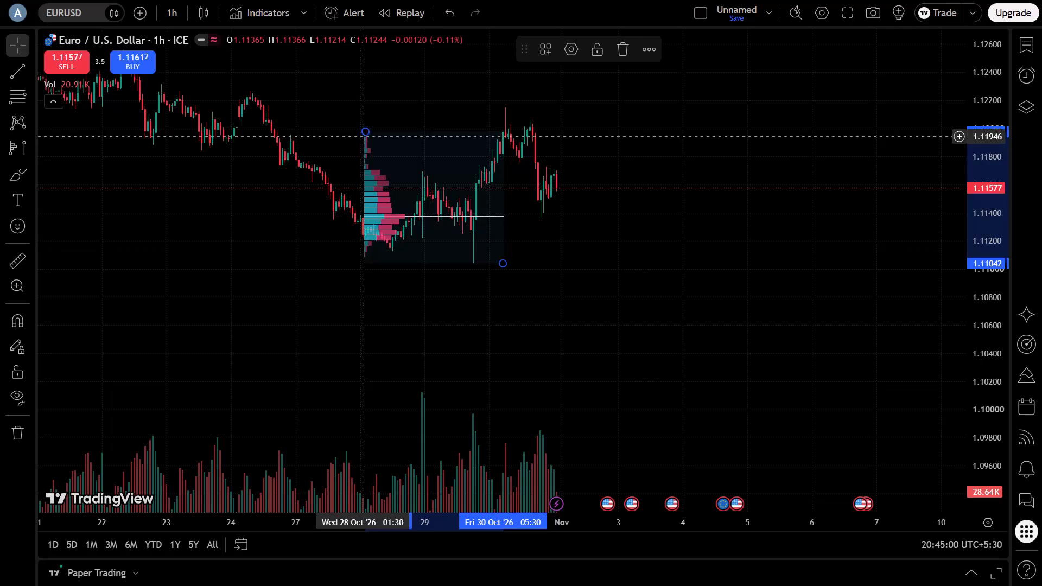
Remove the volume indicator from the chart.
{"action": "right_click", "coordinate": [395, 174]}
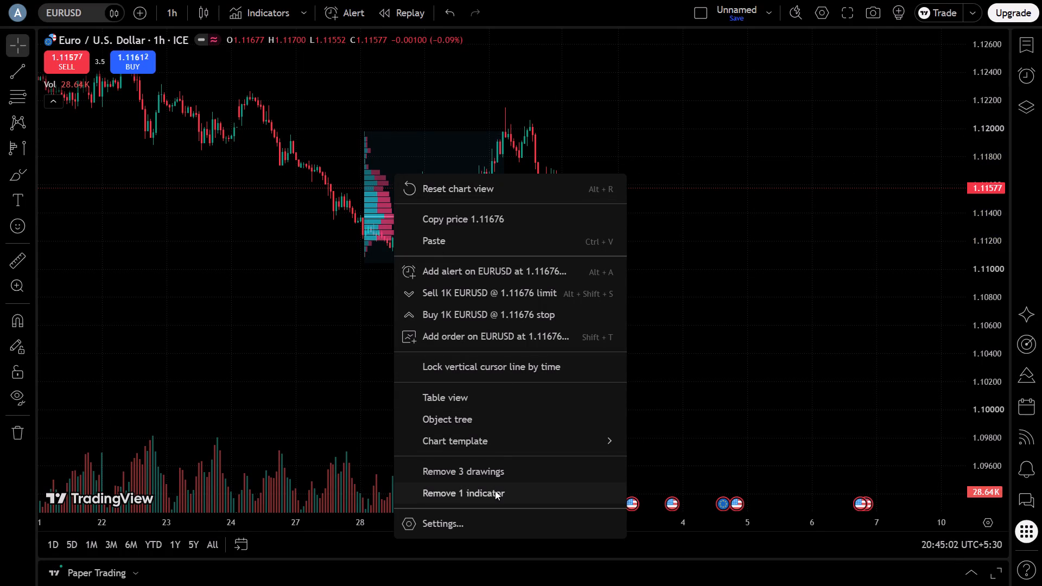
{"action": "left_click", "coordinate": [495, 491]}
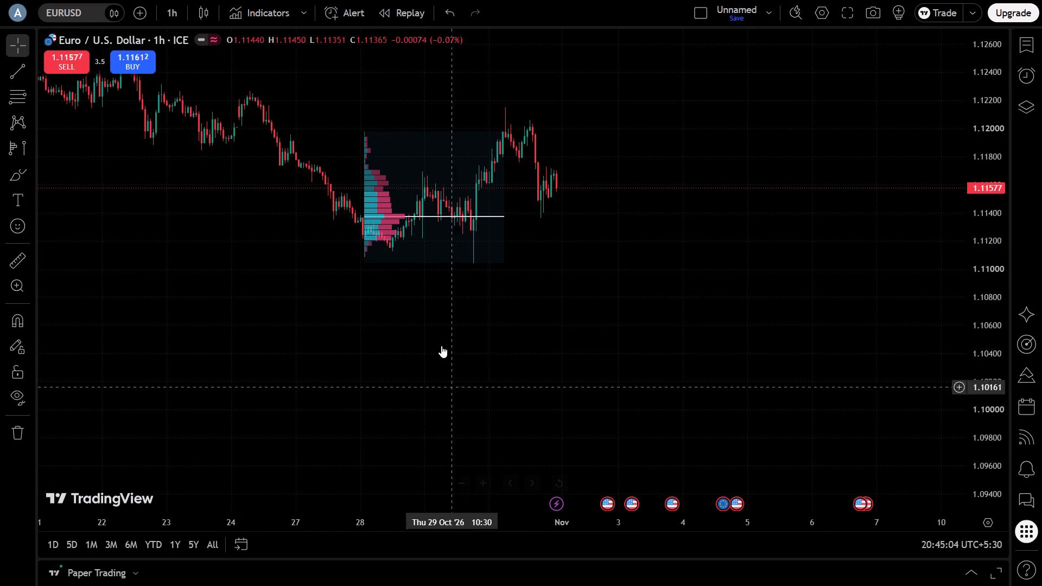
Remove all drawings from the chart, including the volume profile.
{"action": "left_click", "coordinate": [411, 210]}
{"action": "right_click", "coordinate": [411, 210]}
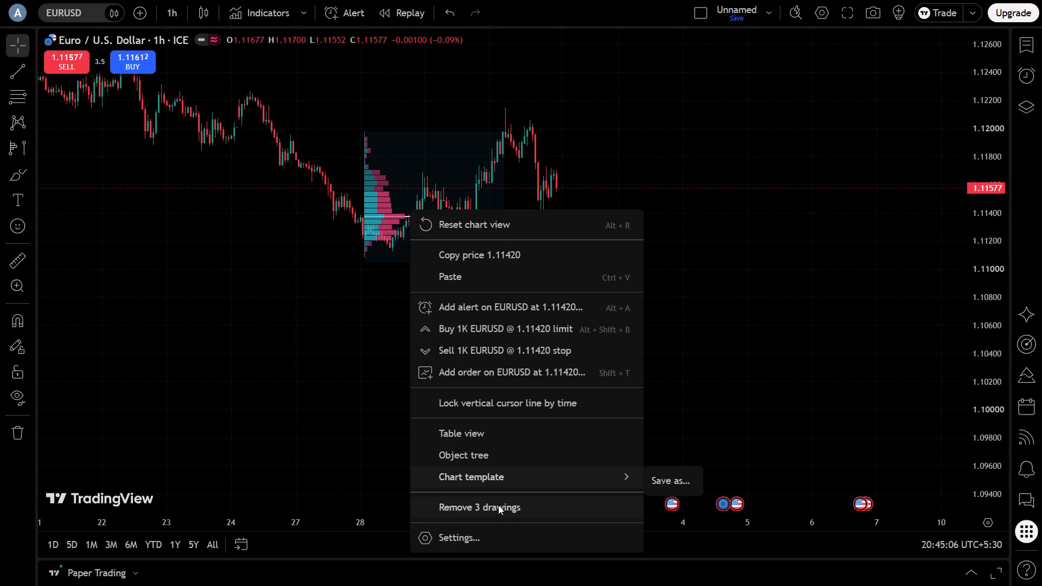
{"action": "left_click", "coordinate": [498, 505]}
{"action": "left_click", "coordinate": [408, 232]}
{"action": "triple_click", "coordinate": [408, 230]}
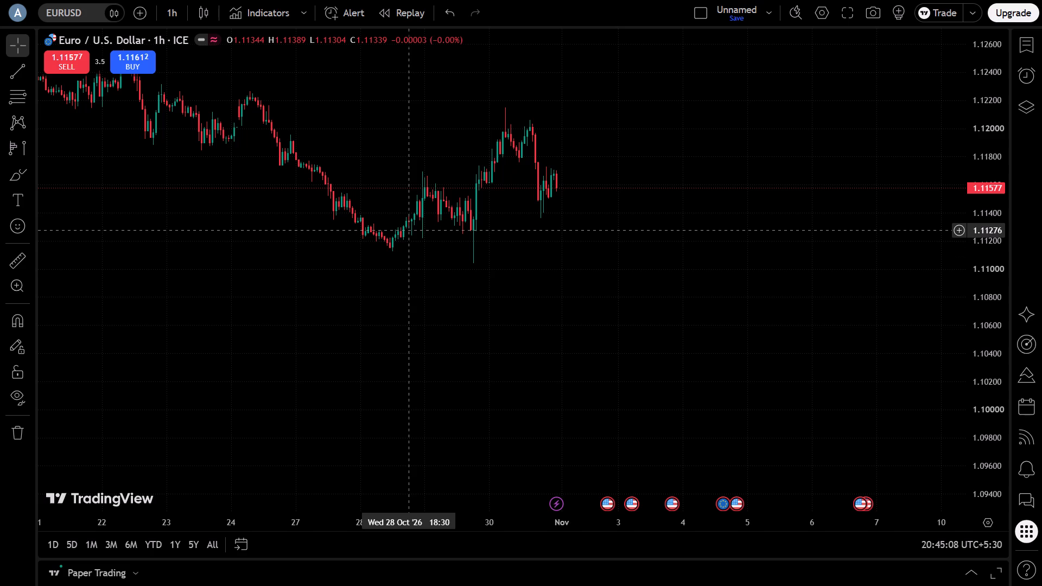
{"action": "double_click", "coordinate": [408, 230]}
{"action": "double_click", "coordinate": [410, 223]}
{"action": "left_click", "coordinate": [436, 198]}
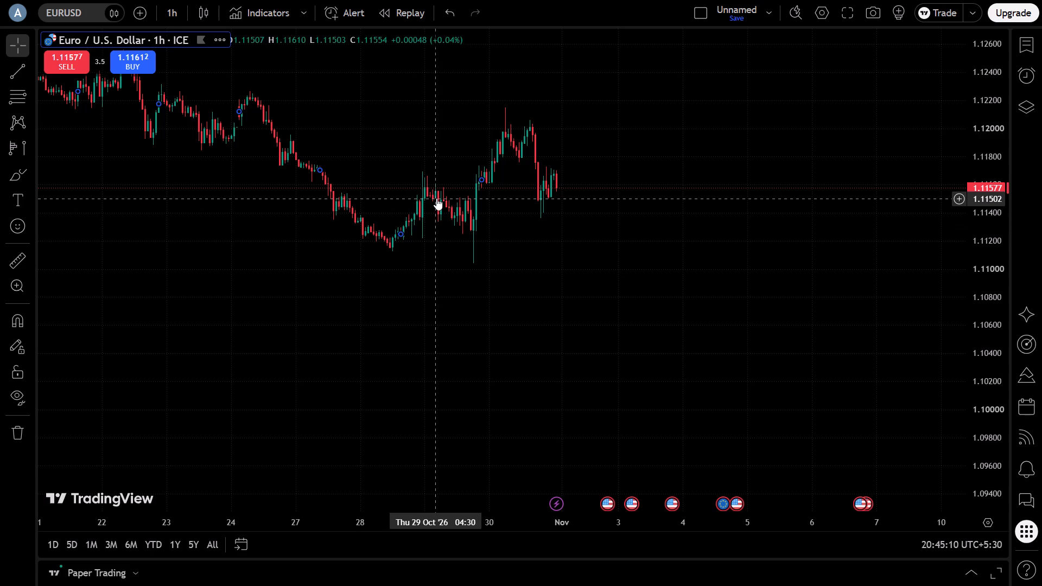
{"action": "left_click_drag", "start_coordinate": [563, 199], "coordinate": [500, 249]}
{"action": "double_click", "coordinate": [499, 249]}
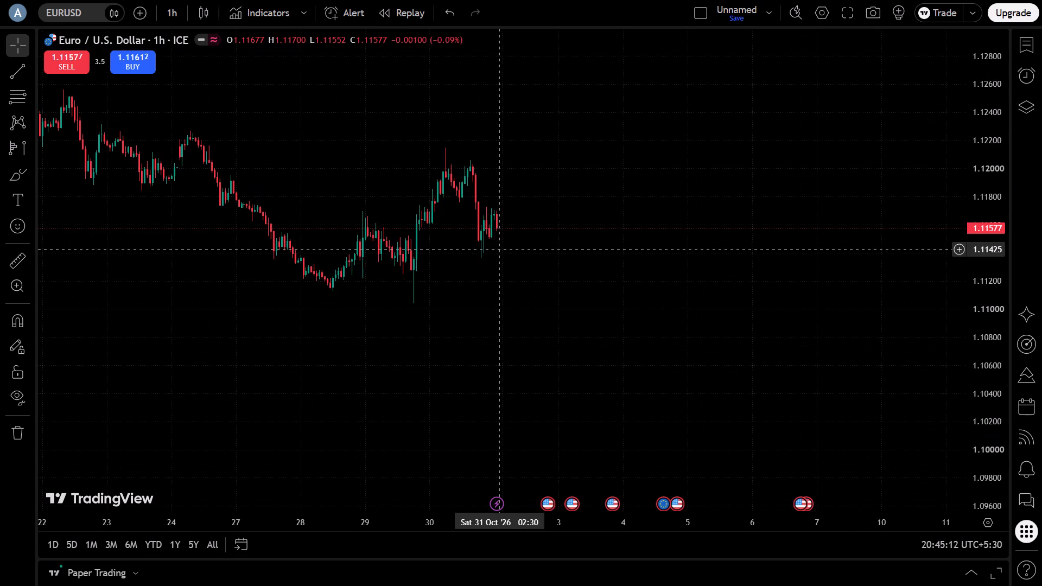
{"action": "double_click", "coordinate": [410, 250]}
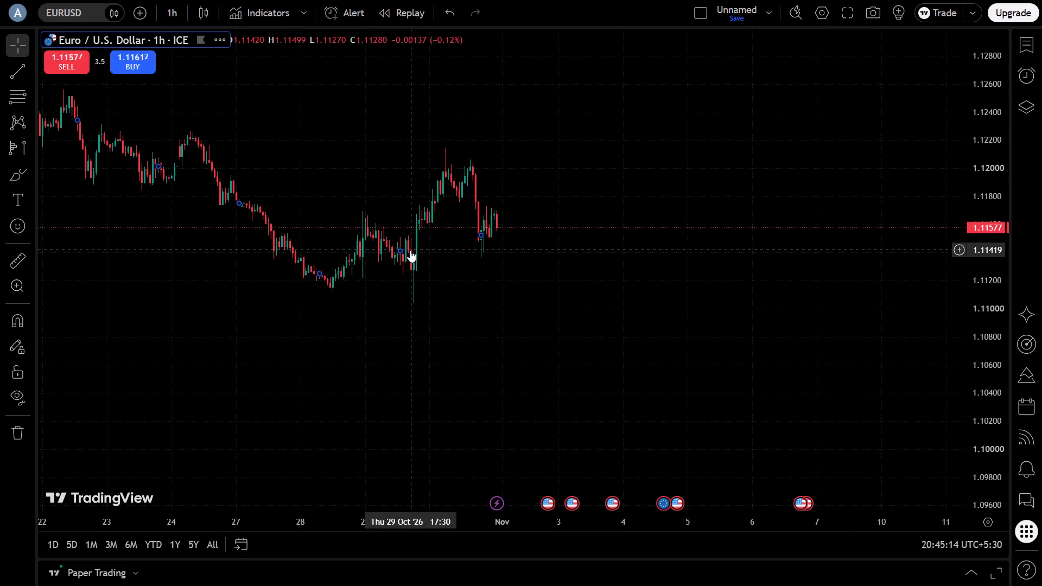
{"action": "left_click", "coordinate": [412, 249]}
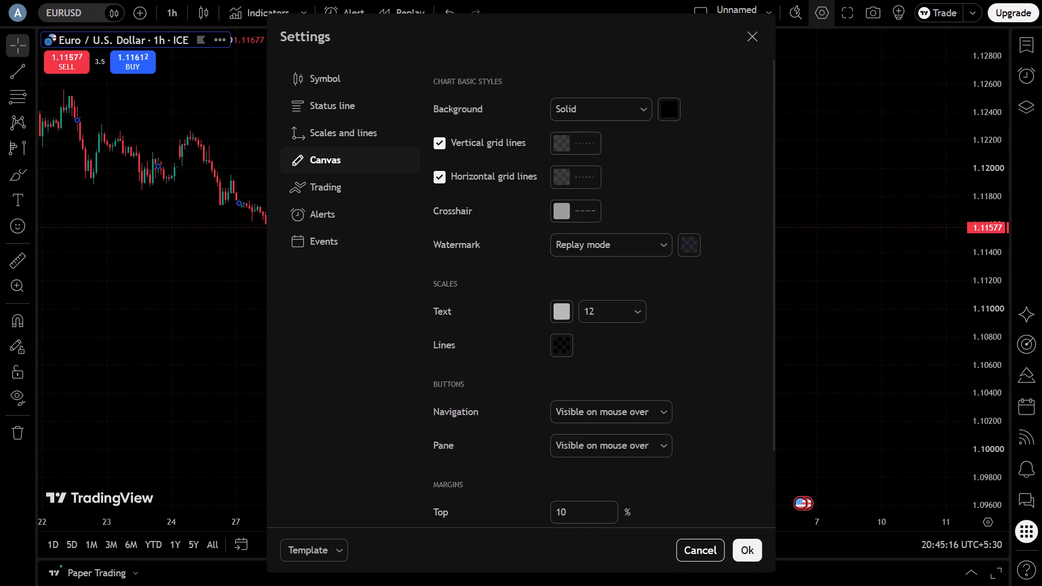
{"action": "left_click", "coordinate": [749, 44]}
Draw a nearly horizontal trend line under the October lows at about 1.1108, from 14 October to 2 November.
{"action": "left_click_drag", "start_coordinate": [593, 251], "coordinate": [728, 266]}
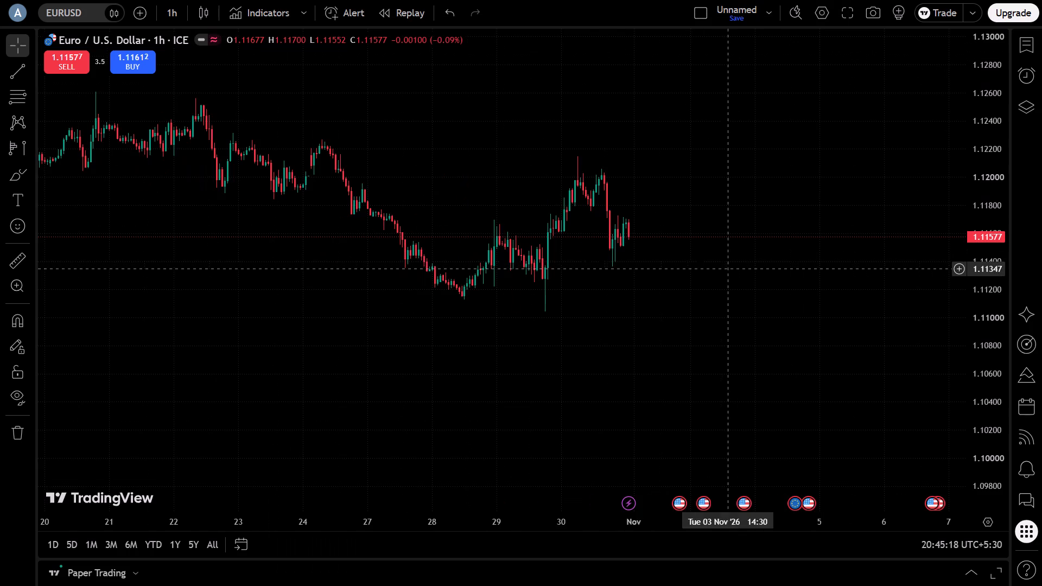
{"action": "scroll", "coordinate": [719, 235], "scroll_direction": "down", "scroll_amount": 3}
{"action": "scroll", "coordinate": [717, 237], "scroll_direction": "up", "scroll_amount": 1}
{"action": "left_click_drag", "start_coordinate": [978, 166], "coordinate": [1004, 254]}
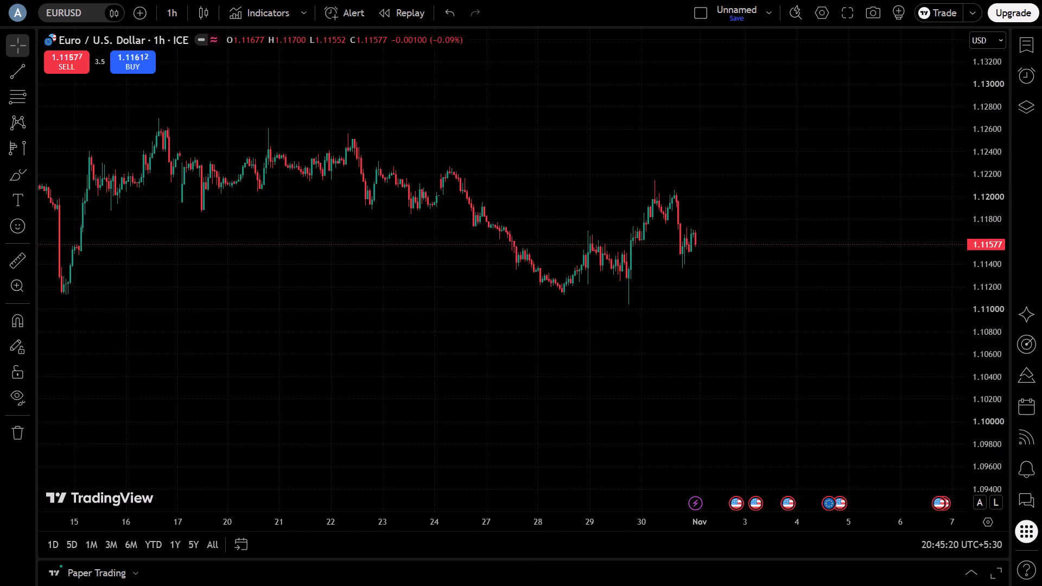
{"action": "left_click_drag", "start_coordinate": [359, 431], "coordinate": [567, 390]}
{"action": "left_click", "coordinate": [12, 78]}
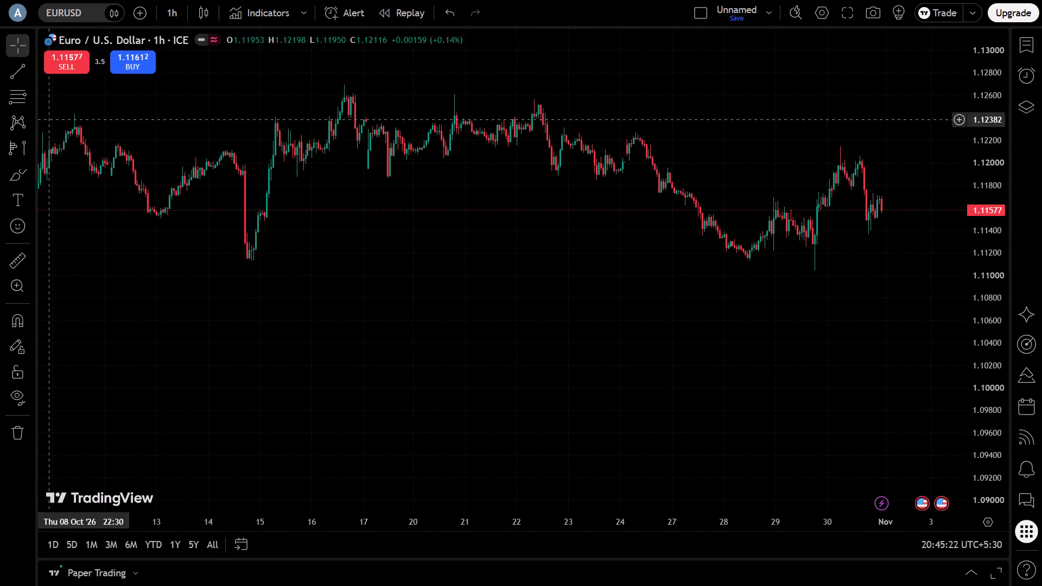
{"action": "left_click_drag", "start_coordinate": [213, 266], "coordinate": [349, 246]}
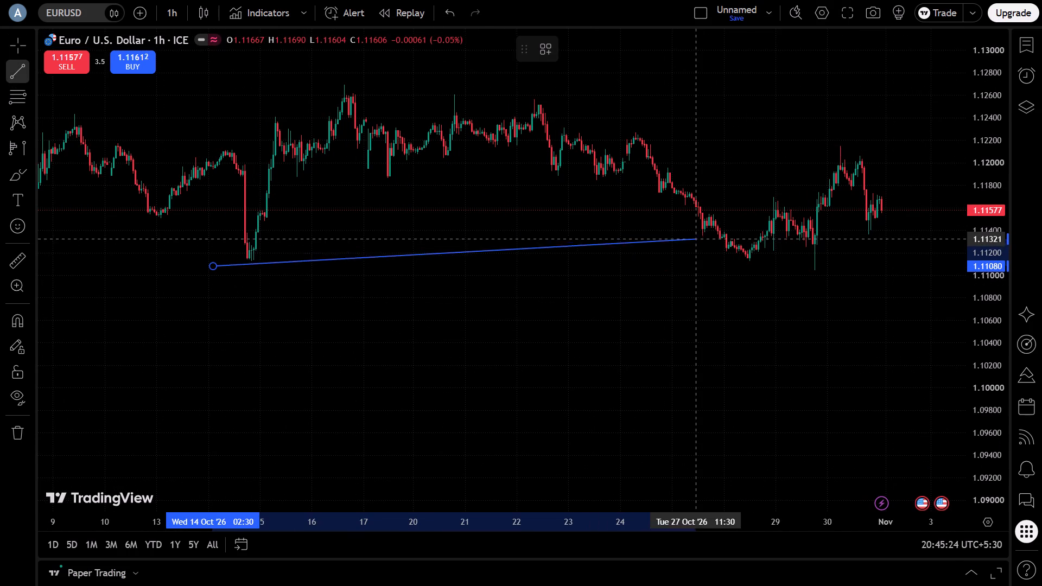
{"action": "left_click", "coordinate": [902, 267]}
Draw a second, slightly rising trend line across mid-range, from about 1.11809 on 15 October to about 1.11870 on 3 November.
{"action": "left_click_drag", "start_coordinate": [789, 315], "coordinate": [596, 357]}
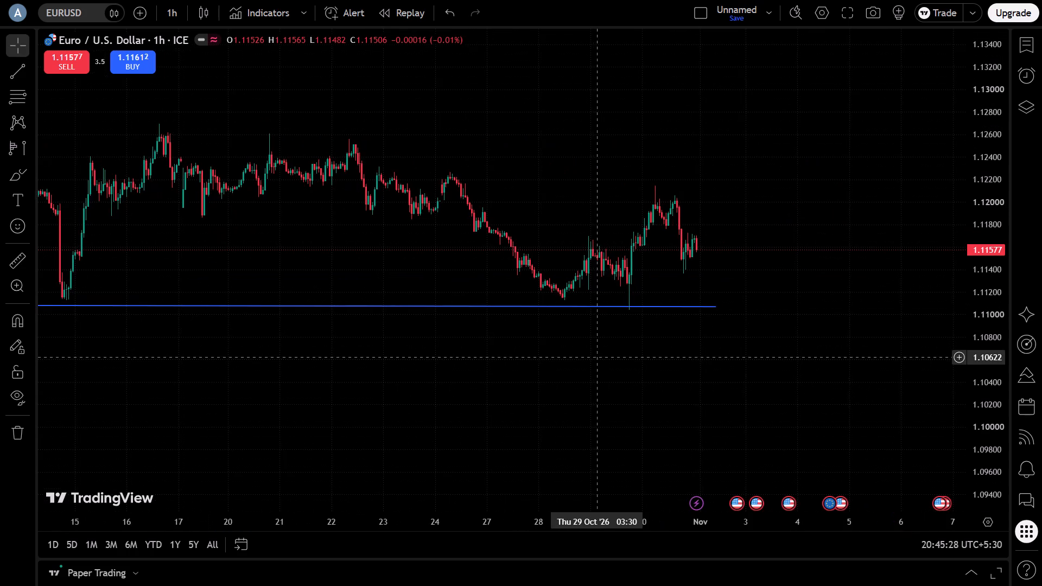
{"action": "scroll", "coordinate": [603, 348], "scroll_direction": "down", "scroll_amount": 1}
{"action": "left_click_drag", "start_coordinate": [472, 371], "coordinate": [646, 357]}
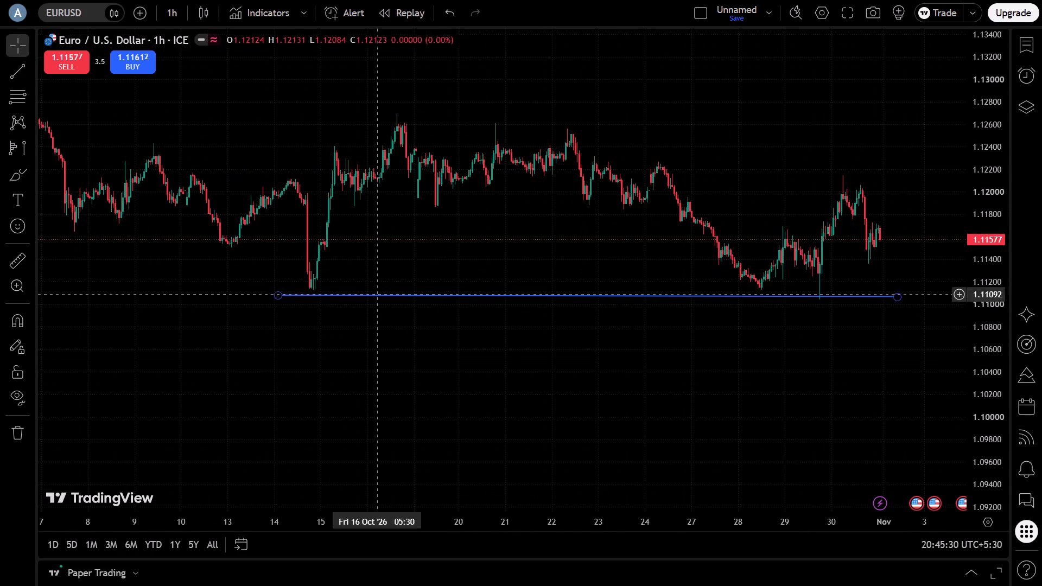
{"action": "left_click_drag", "start_coordinate": [615, 246], "coordinate": [526, 272]}
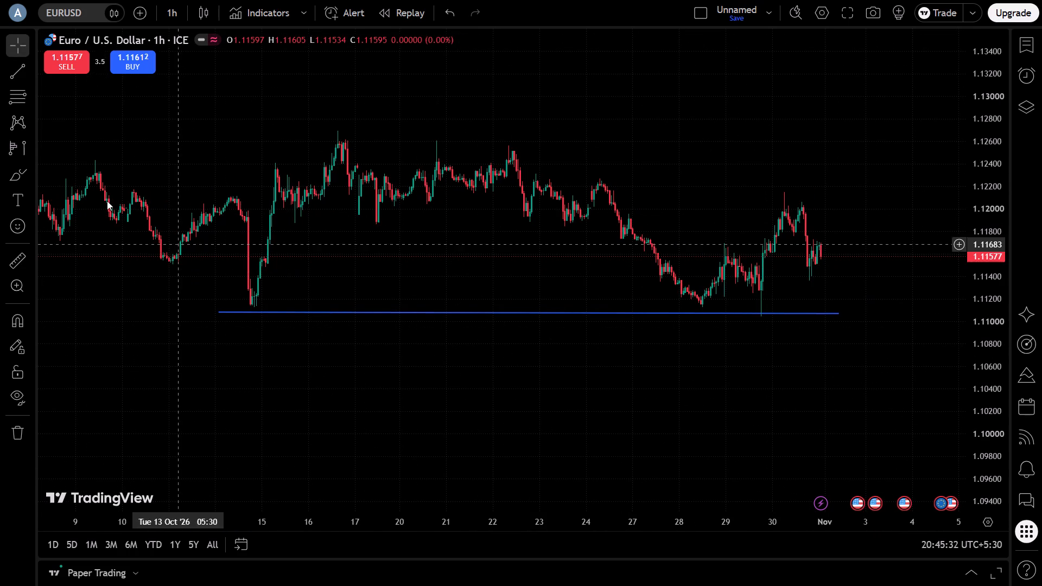
{"action": "left_click", "coordinate": [15, 71]}
{"action": "left_click_drag", "start_coordinate": [272, 230], "coordinate": [326, 231]}
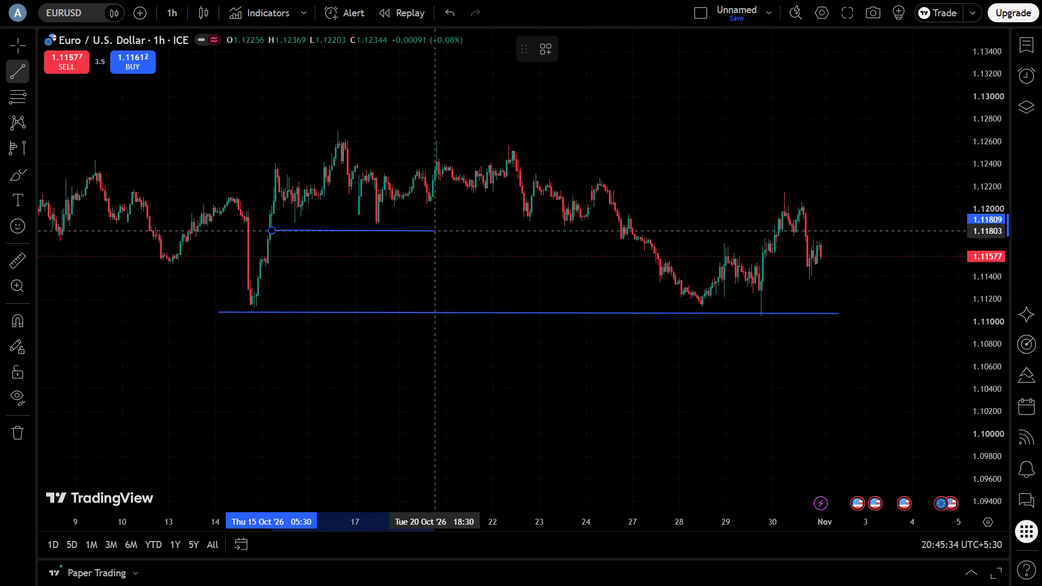
{"action": "left_click", "coordinate": [869, 224]}
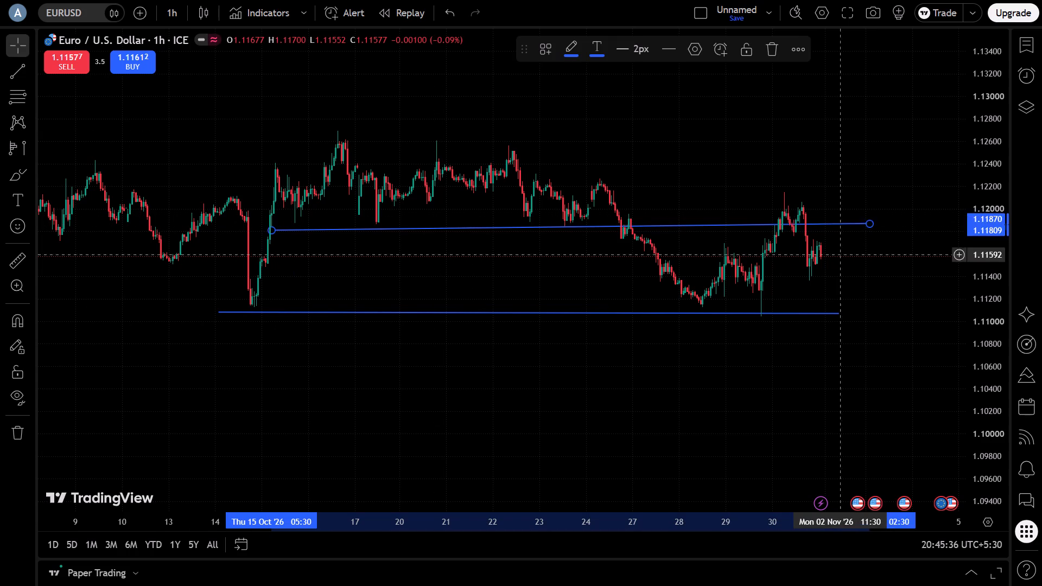
{"action": "left_click_drag", "start_coordinate": [808, 285], "coordinate": [584, 286]}
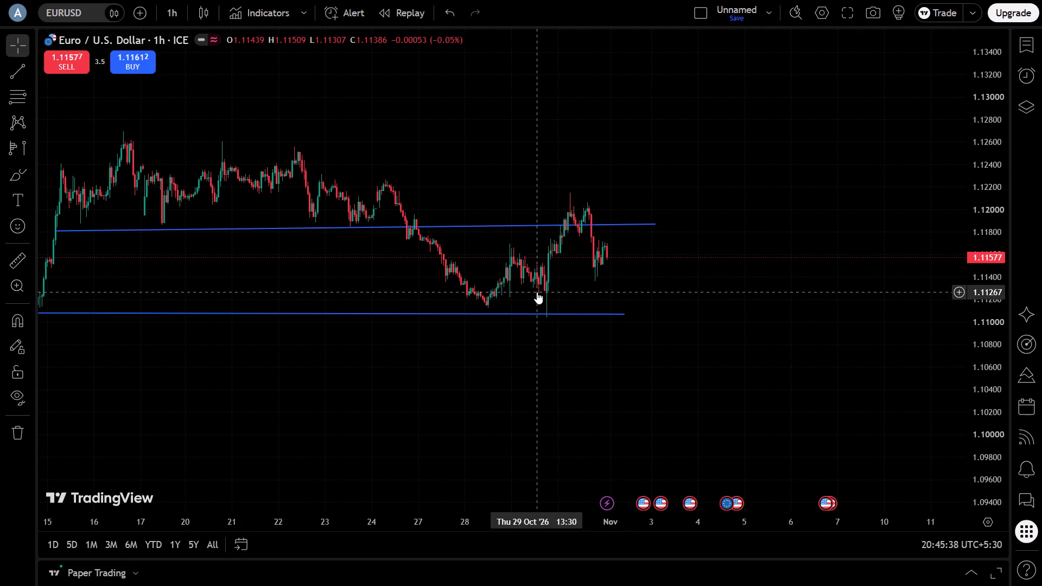
Lower the 3 November end of the mid-range trend line to about 1.11834.
{"action": "left_click_drag", "start_coordinate": [652, 225], "coordinate": [657, 229]}
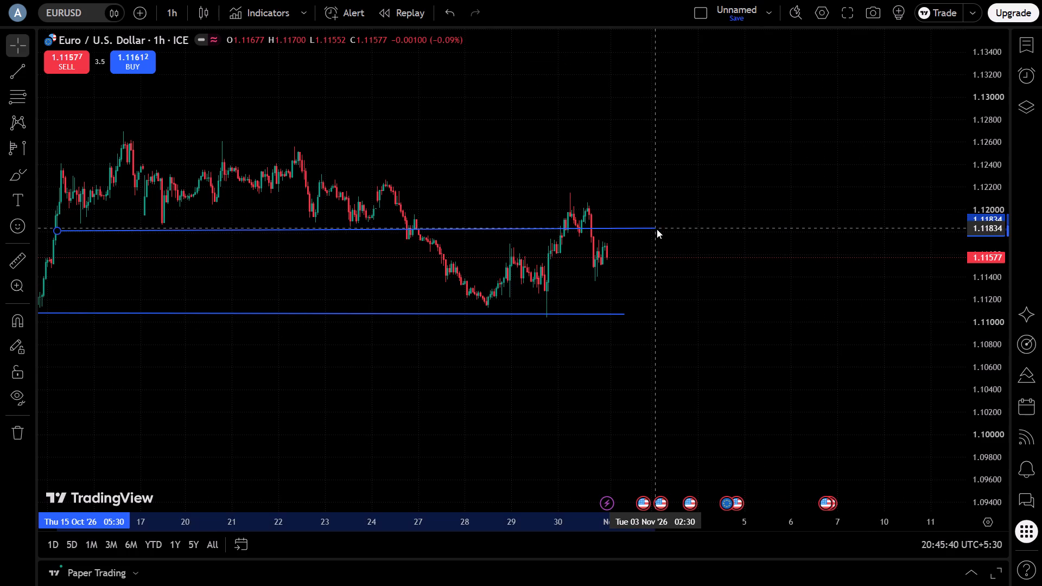
{"action": "left_click_drag", "start_coordinate": [657, 229], "coordinate": [658, 228]}
Draw a slightly falling trend line above the October highs, from about 1.12701 on 13 October to about 1.12641 on 30 October.
{"action": "left_click_drag", "start_coordinate": [361, 272], "coordinate": [539, 262]}
{"action": "scroll", "coordinate": [541, 254], "scroll_direction": "down", "scroll_amount": 1}
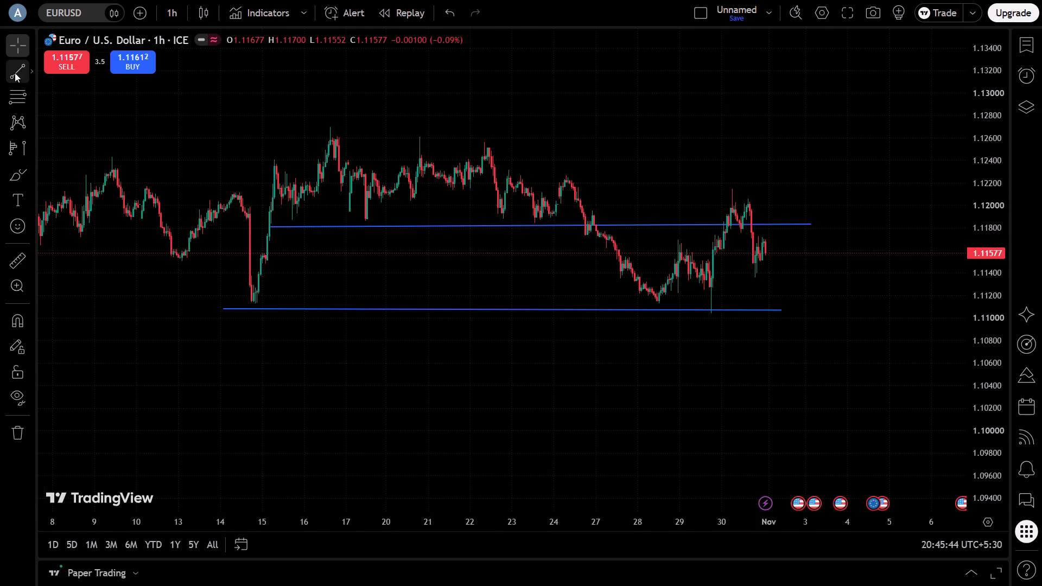
{"action": "left_click", "coordinate": [15, 73]}
{"action": "left_click_drag", "start_coordinate": [215, 126], "coordinate": [251, 126]}
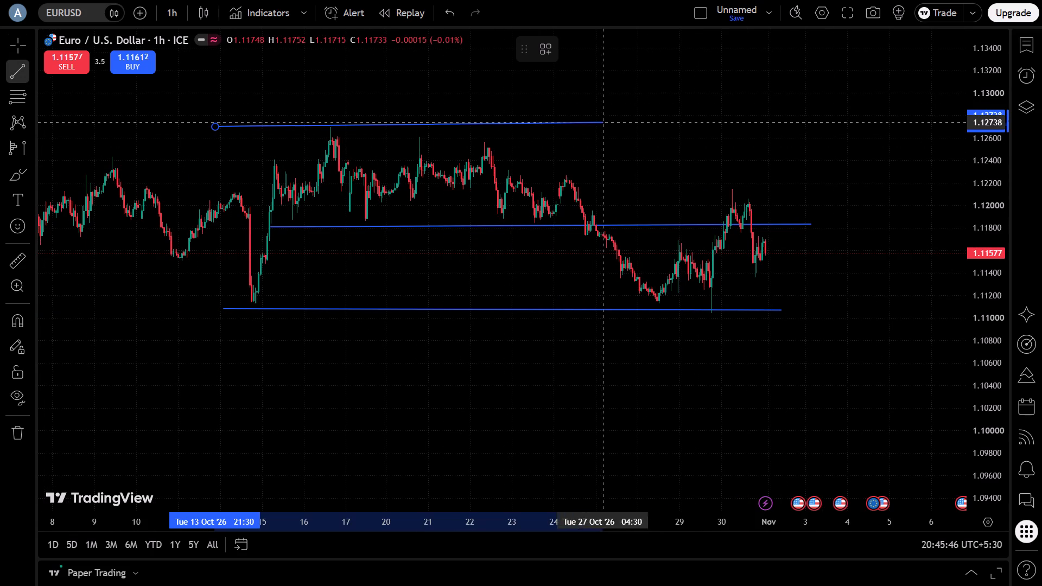
{"action": "left_click", "coordinate": [744, 133]}
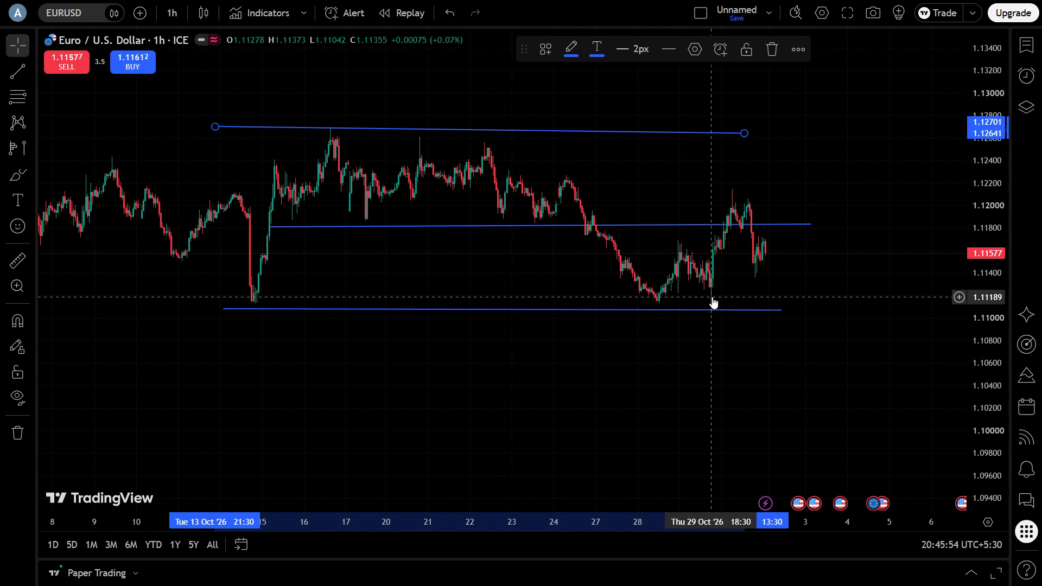
Examine the October range marked by the three trend lines against the price movement that precedes it from September.
{"action": "left_click_drag", "start_coordinate": [795, 314], "coordinate": [633, 351]}
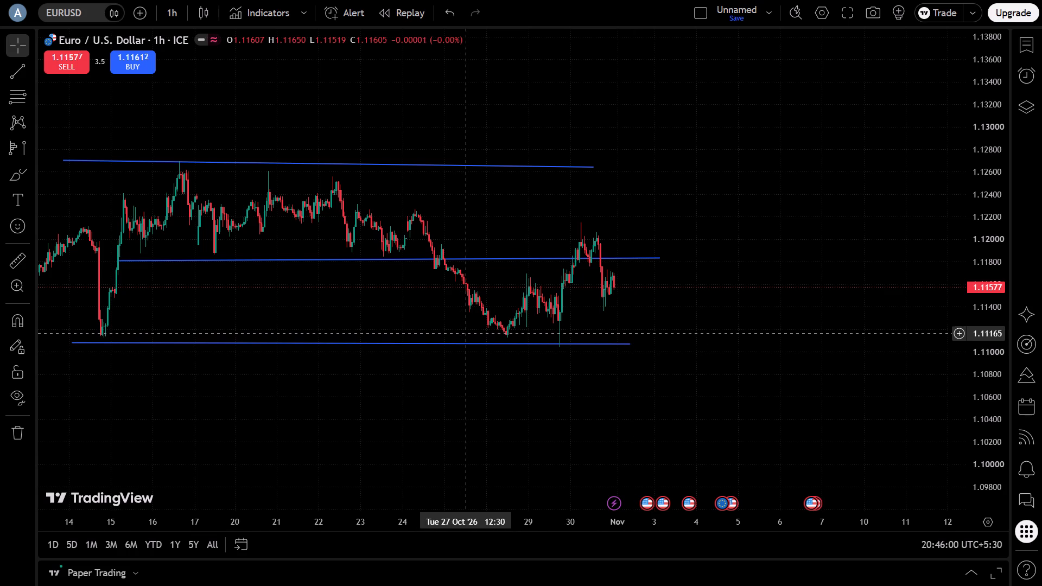
{"action": "scroll", "coordinate": [323, 302], "scroll_direction": "down", "scroll_amount": 3}
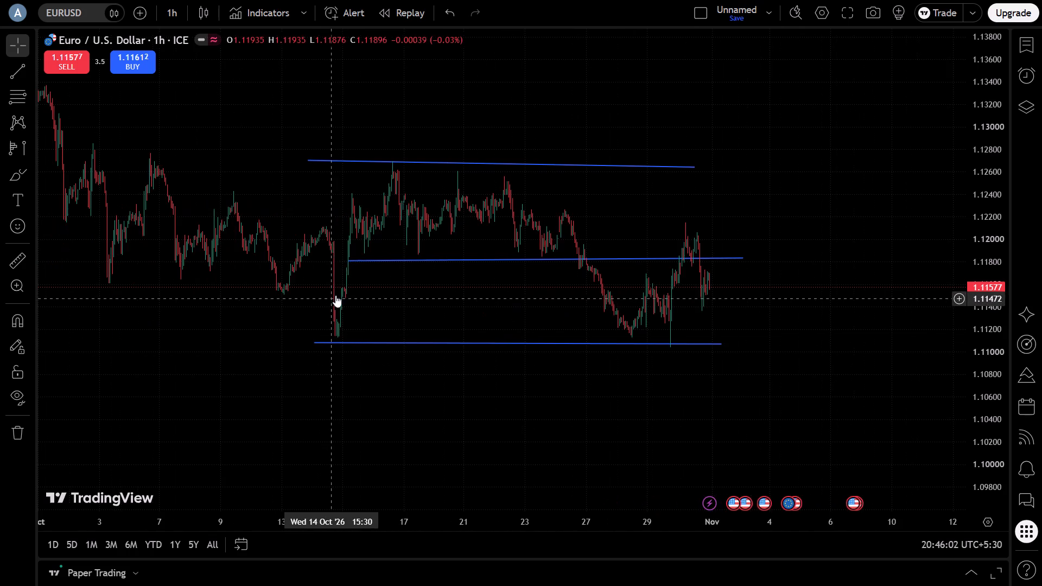
{"action": "scroll", "coordinate": [336, 294], "scroll_direction": "down", "scroll_amount": 8}
{"action": "left_click_drag", "start_coordinate": [511, 289], "coordinate": [180, 398]}
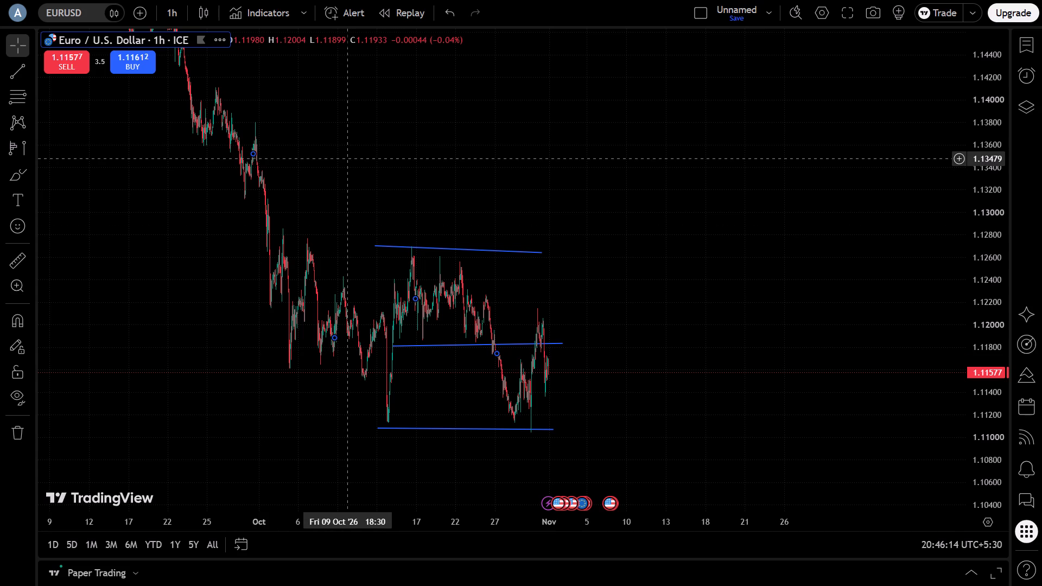
Exit the browser's full-screen view and minimise its window to reach the desktop.
{"action": "key", "text": "F11"}
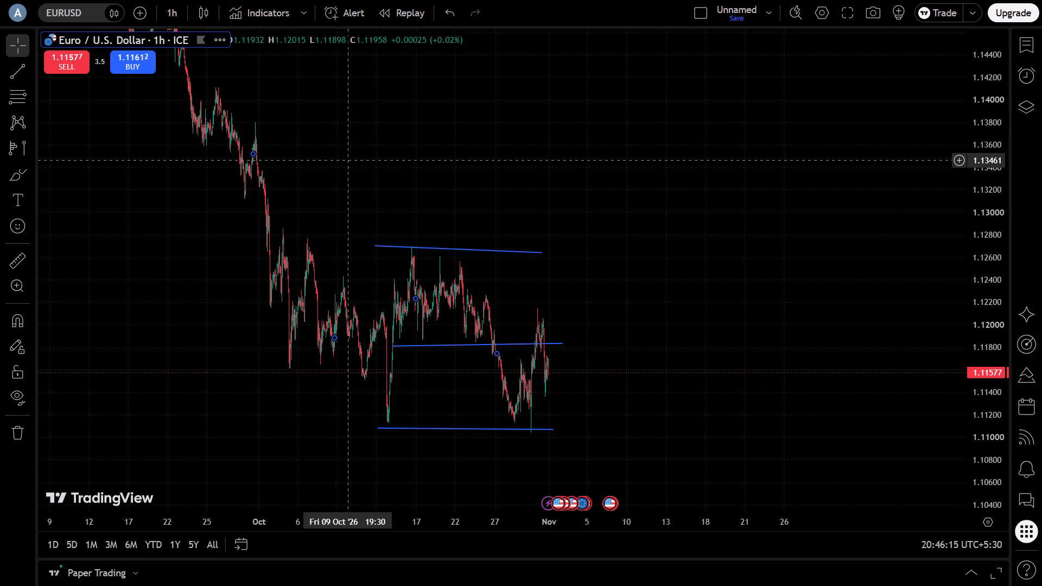
{"action": "left_click", "coordinate": [952, 3]}
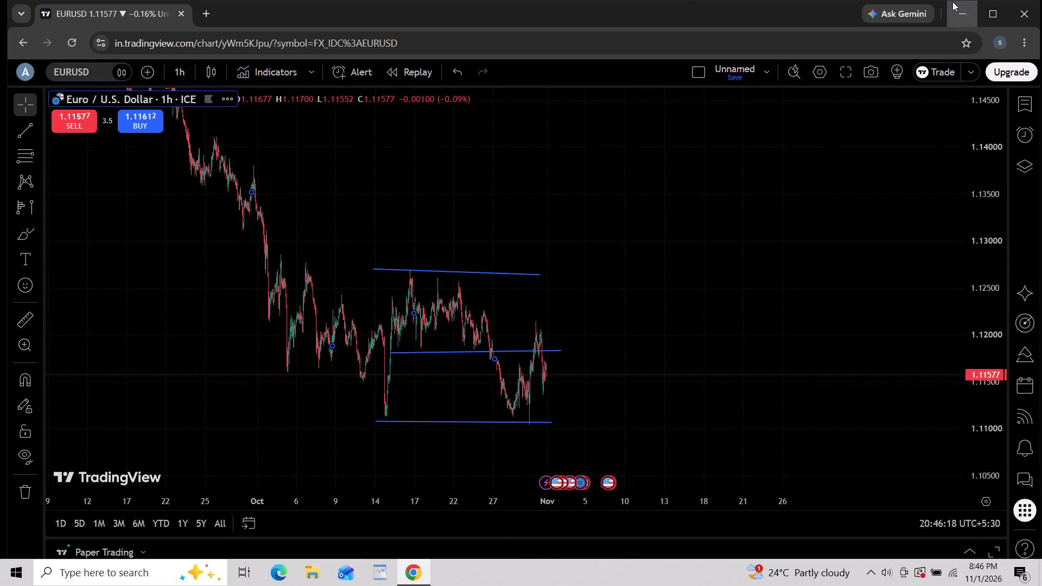
Open the background app with the K logo from the hidden system tray apps.
{"action": "left_click", "coordinate": [873, 583]}
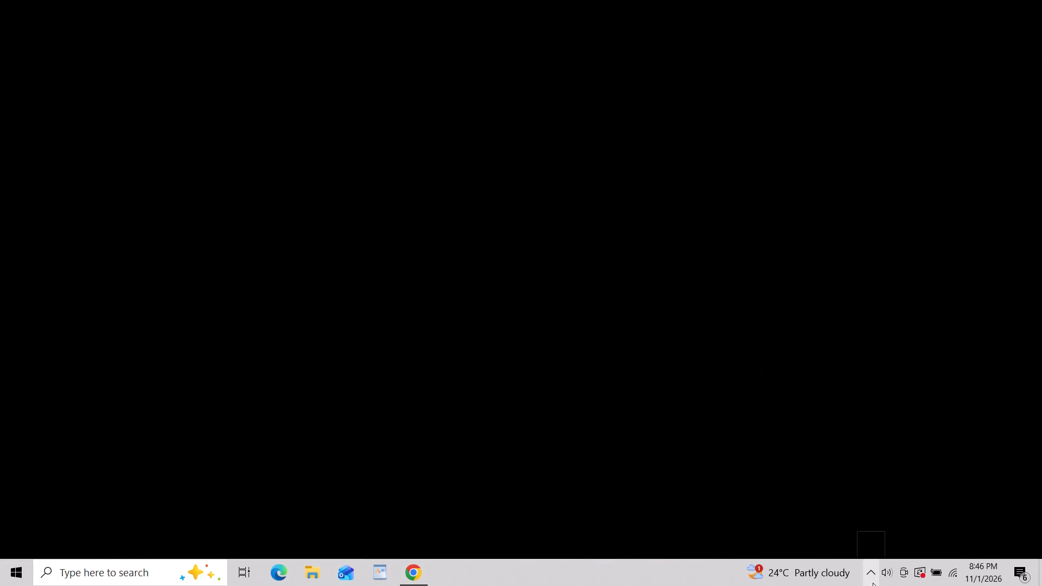
{"action": "left_click", "coordinate": [874, 550]}
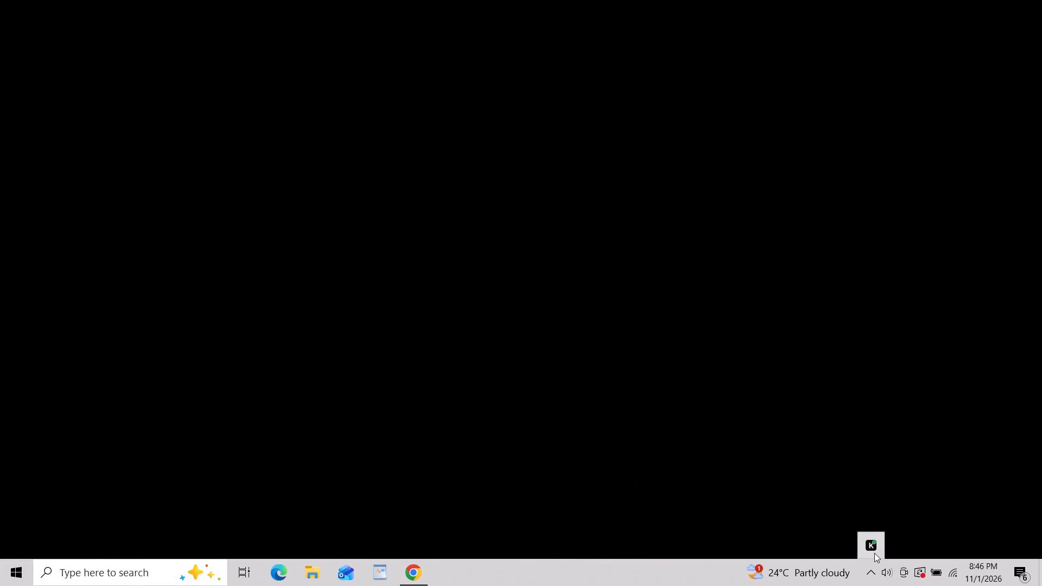